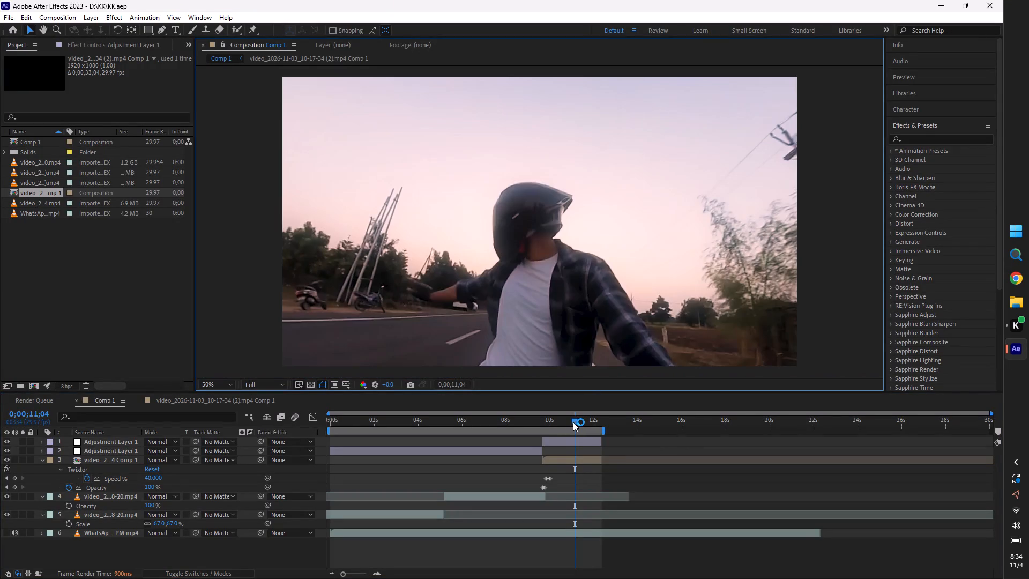
Extend the end of Comp 1's work area to about 20 seconds.
left_click_drag(573, 422, 473, 424)
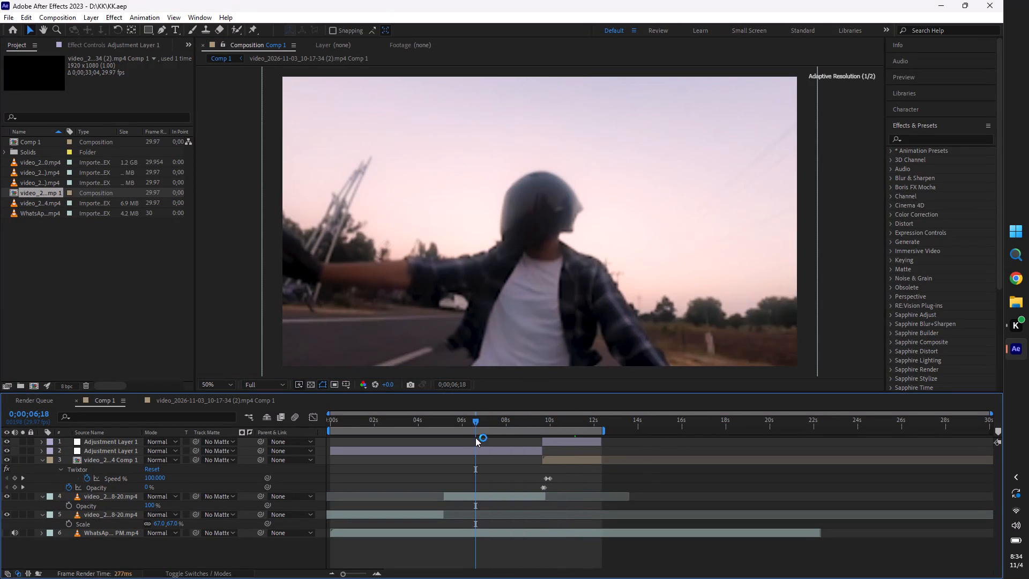
left_click_drag(605, 427, 732, 437)
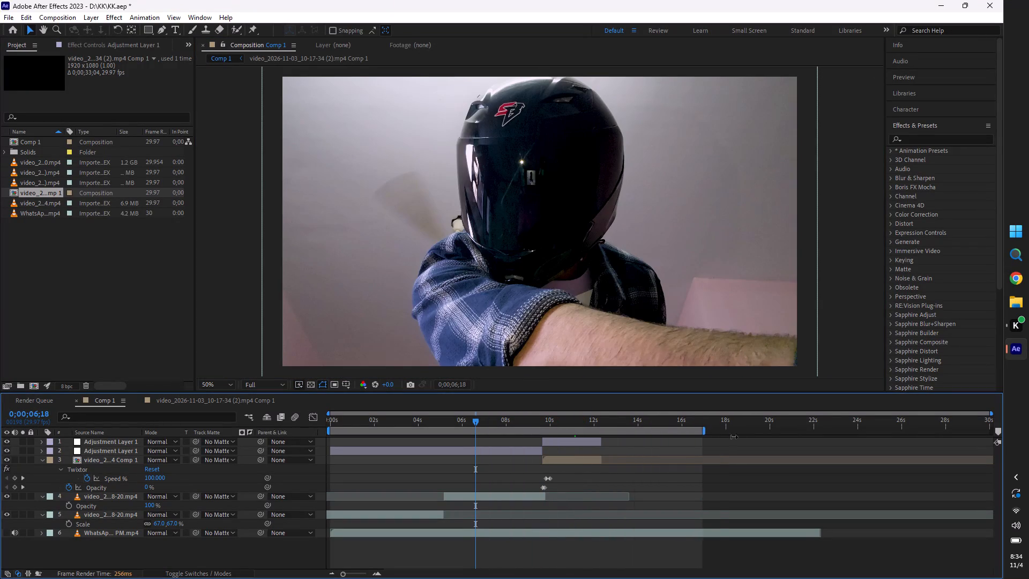
left_click_drag(732, 437, 772, 440)
Preview Comp 1 around the transition into the outdoor riding clip, finishing with the current time at 0;00;12;09.
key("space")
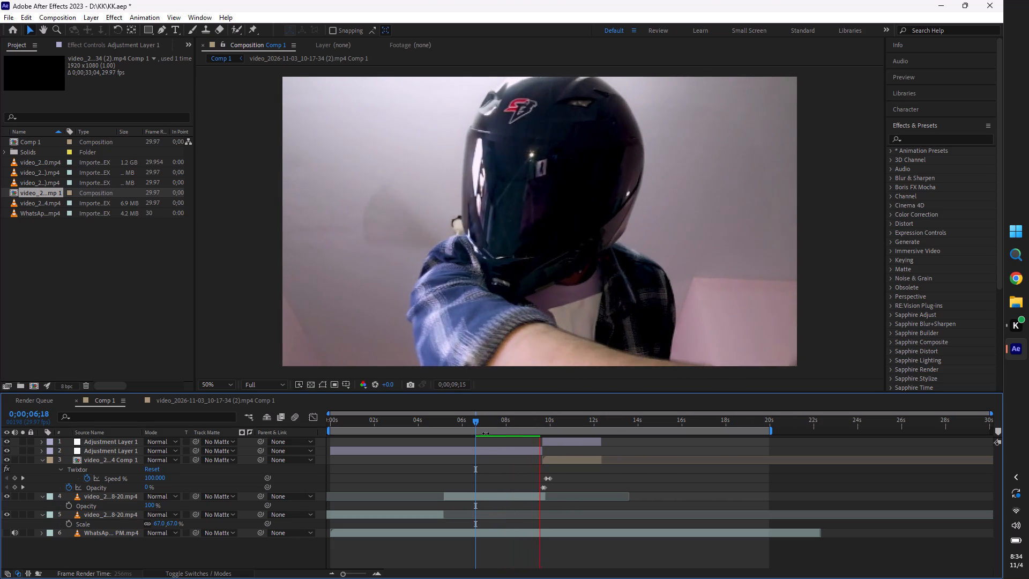
left_click_drag(475, 420, 508, 433)
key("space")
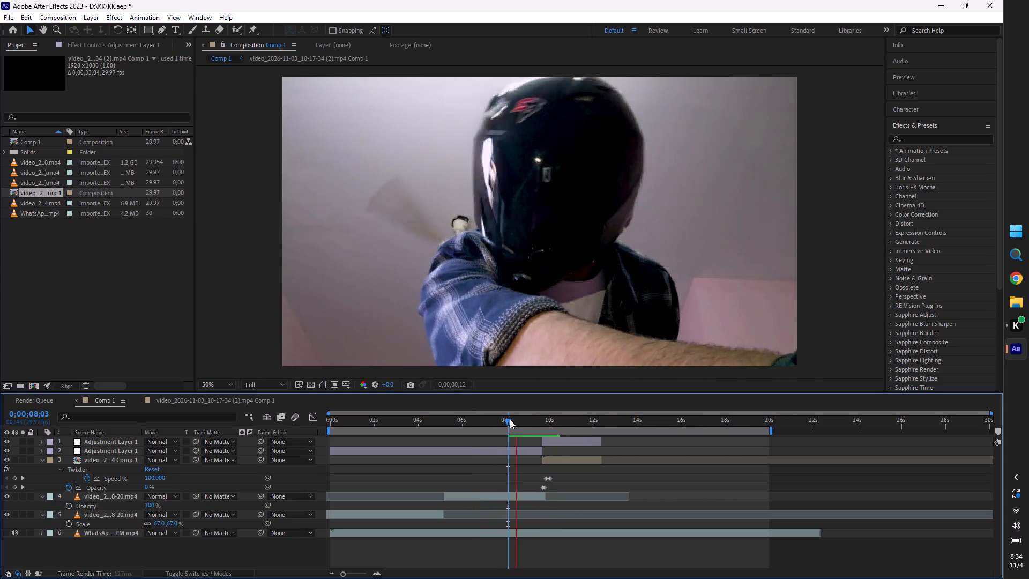
left_click_drag(510, 419, 511, 420)
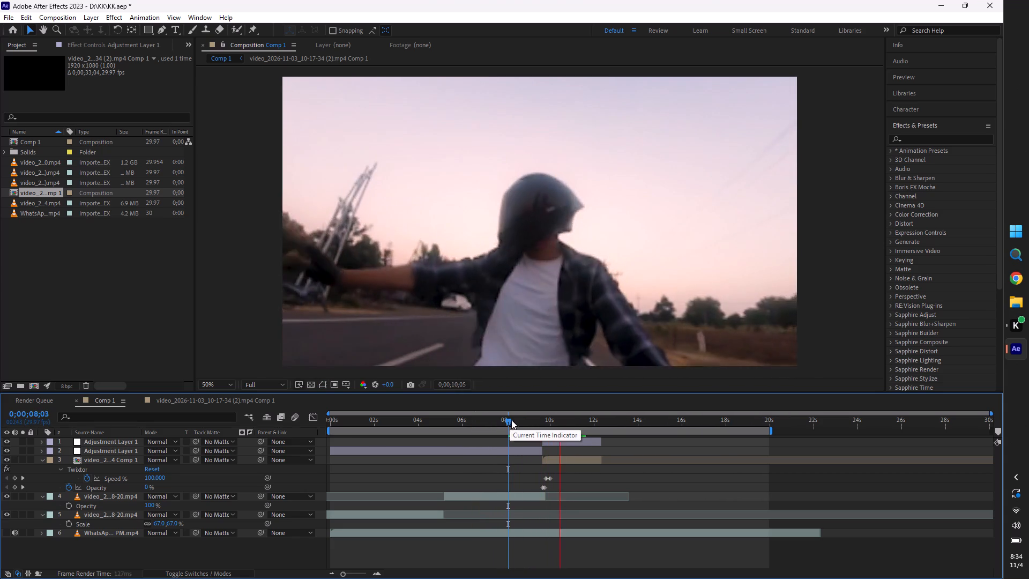
left_click_drag(511, 420, 581, 435)
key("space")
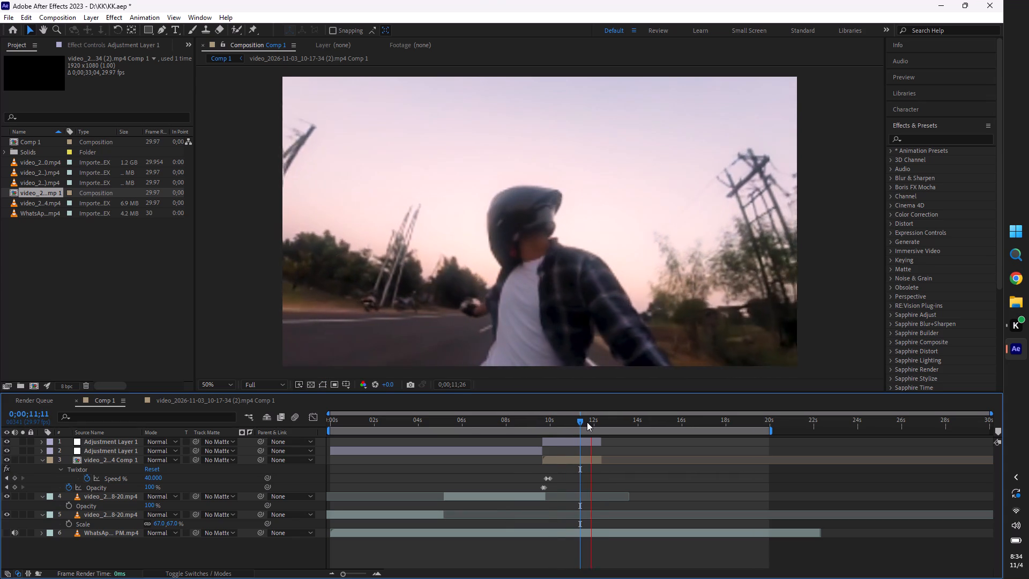
left_click_drag(584, 419, 600, 432)
Search Windows for "t" and launch the app from the results.
left_click(1023, 259)
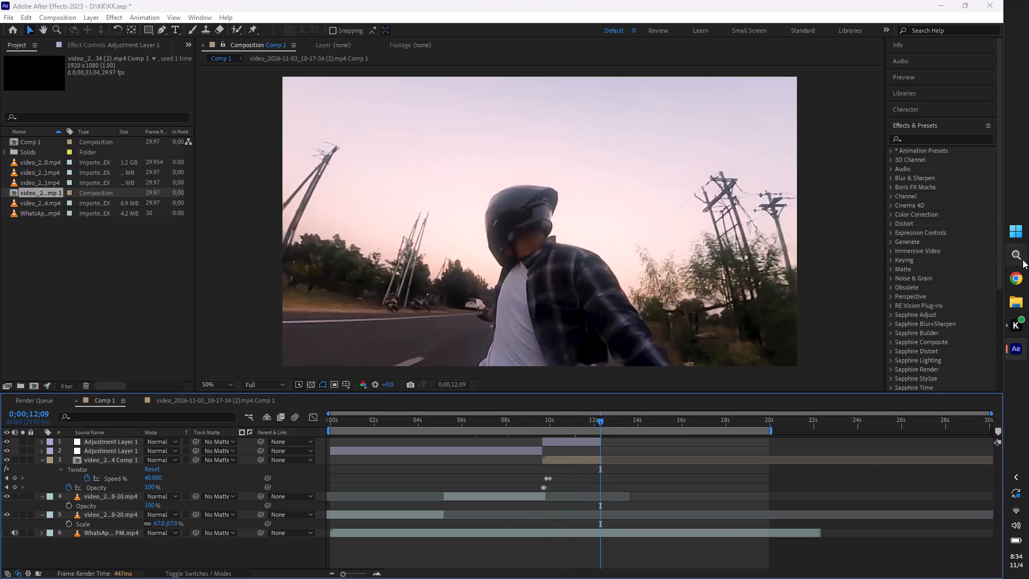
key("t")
left_click(684, 166)
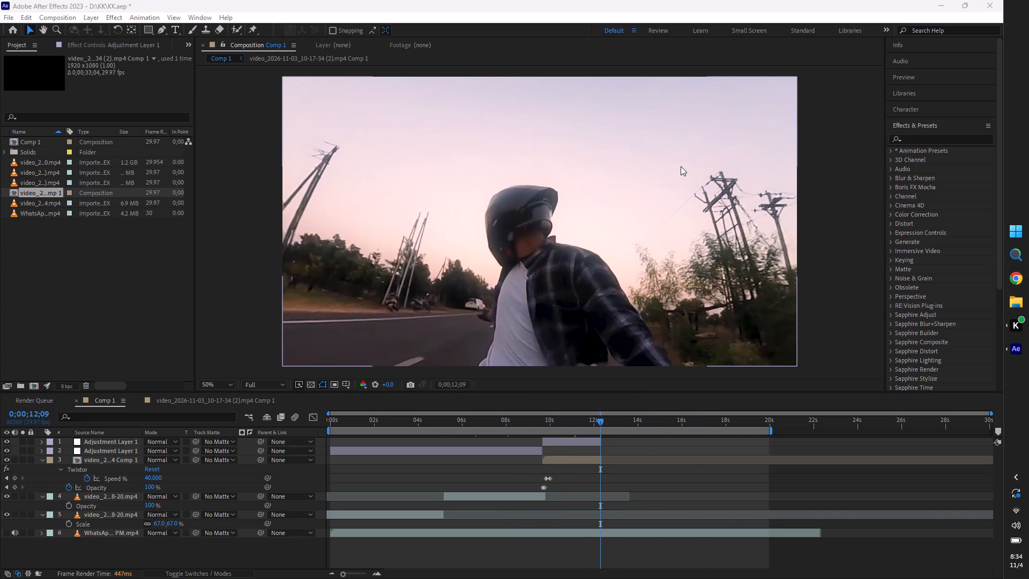
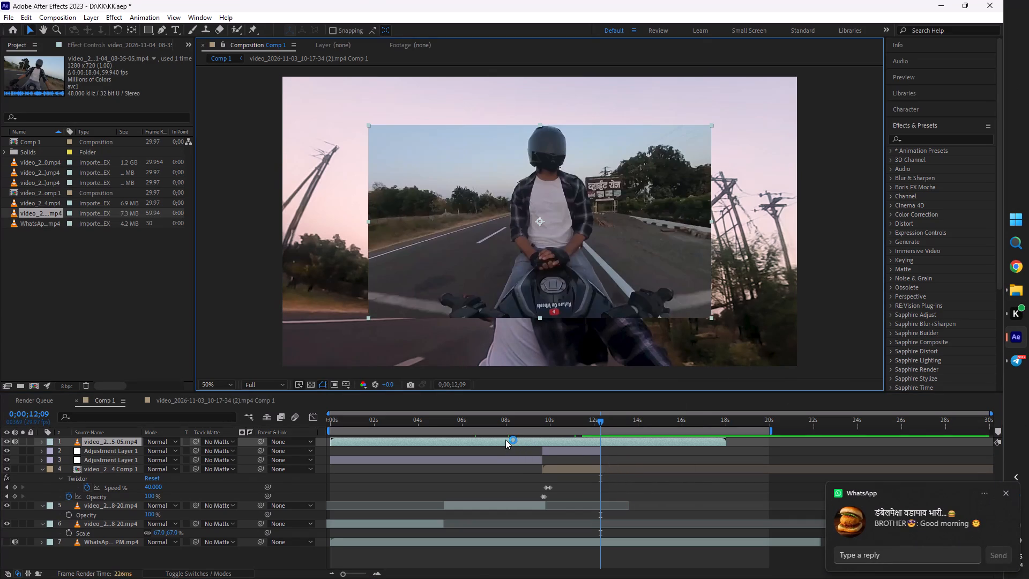
Scale the newly added riding clip on layer 1 up to 151% so it fills the Comp 1 frame.
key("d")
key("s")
left_click_drag(162, 450, 179, 450)
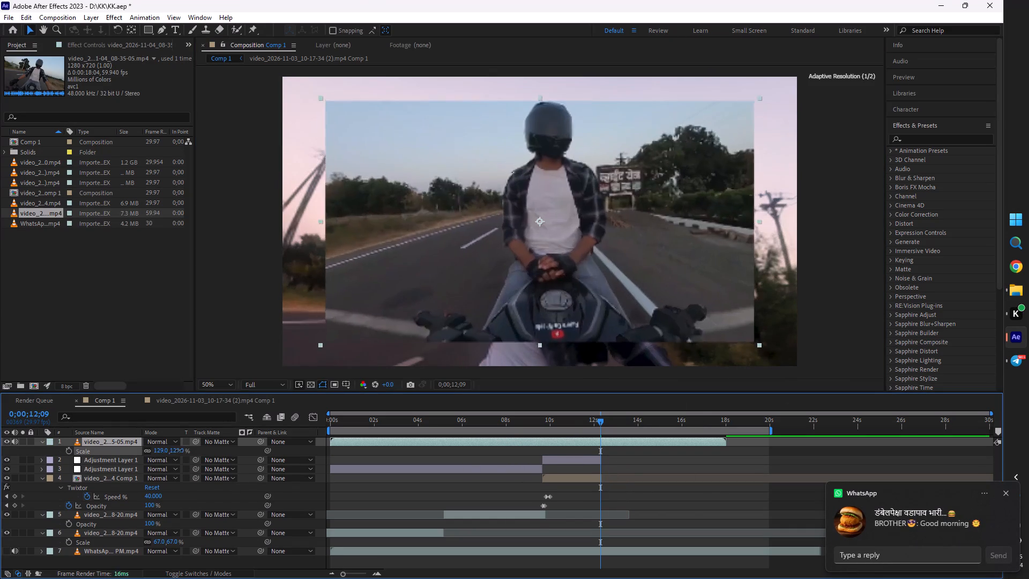
left_click_drag(179, 450, 190, 451)
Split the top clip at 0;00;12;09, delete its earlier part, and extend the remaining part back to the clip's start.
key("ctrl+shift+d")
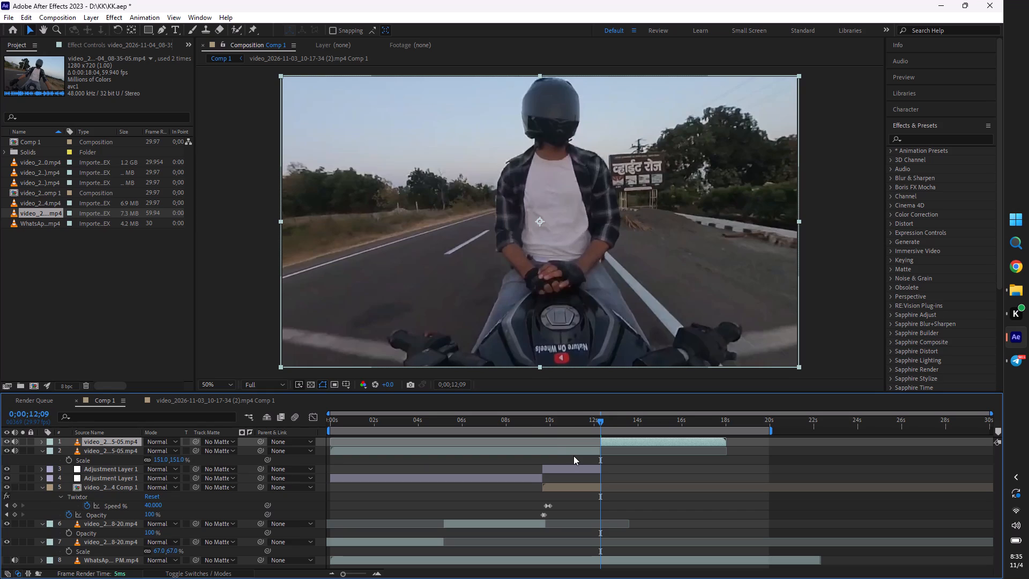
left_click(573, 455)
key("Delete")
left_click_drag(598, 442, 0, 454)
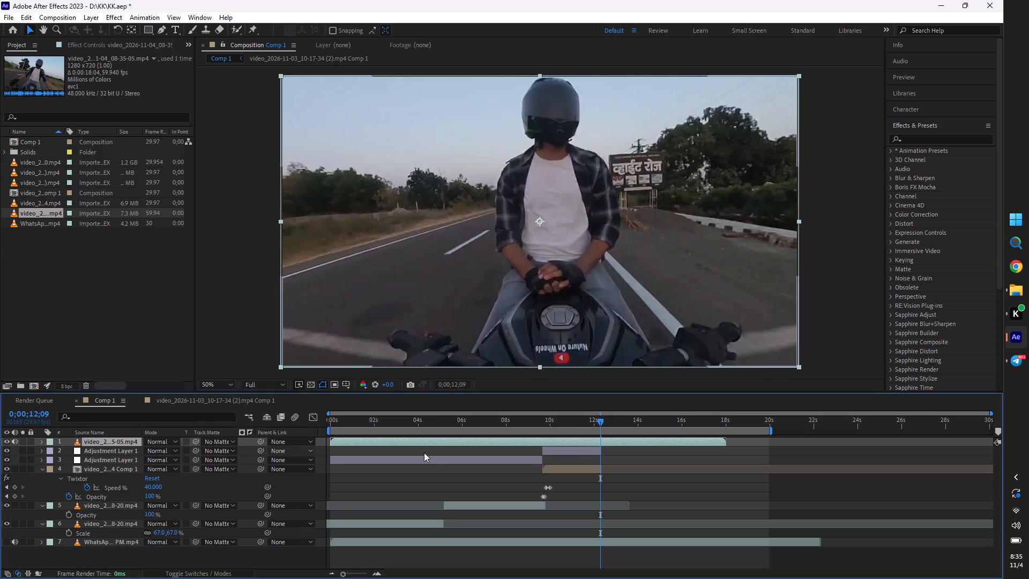
Slide the top riding clip along the timeline so that it starts at about 6.7 seconds.
left_click_drag(435, 442, 648, 459)
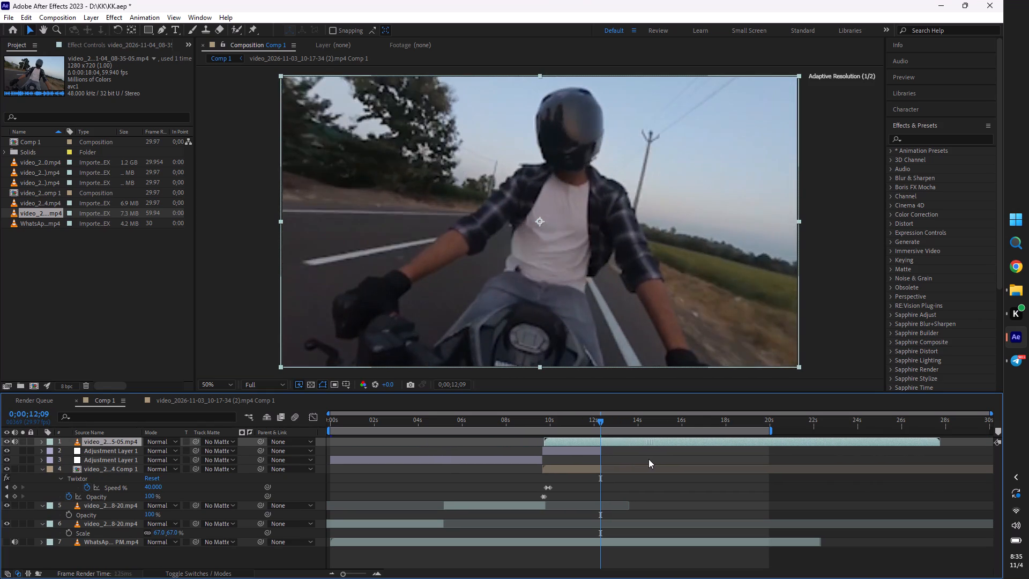
left_click_drag(648, 459, 661, 456)
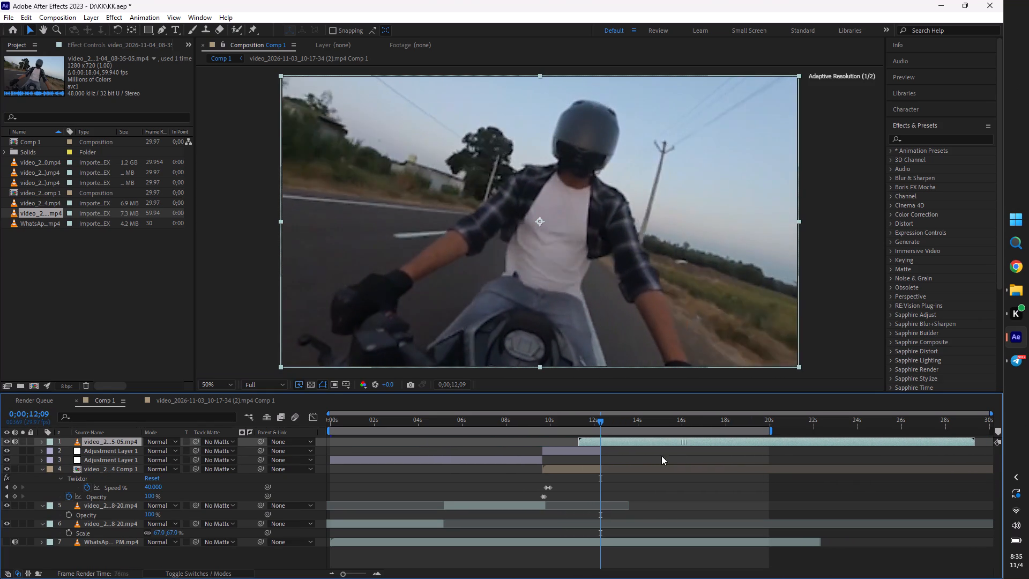
left_click_drag(661, 456, 568, 448)
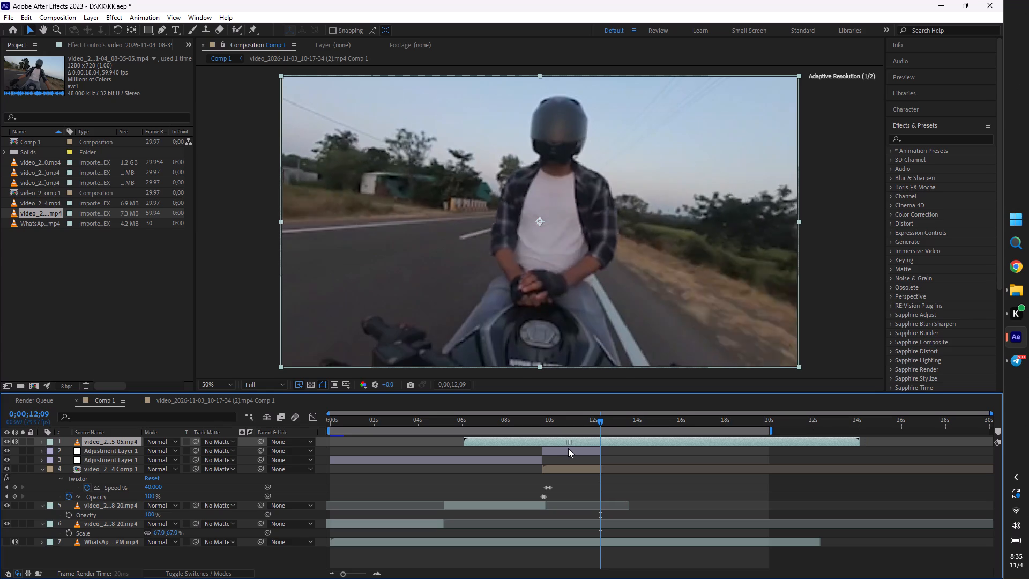
left_click_drag(568, 448, 584, 449)
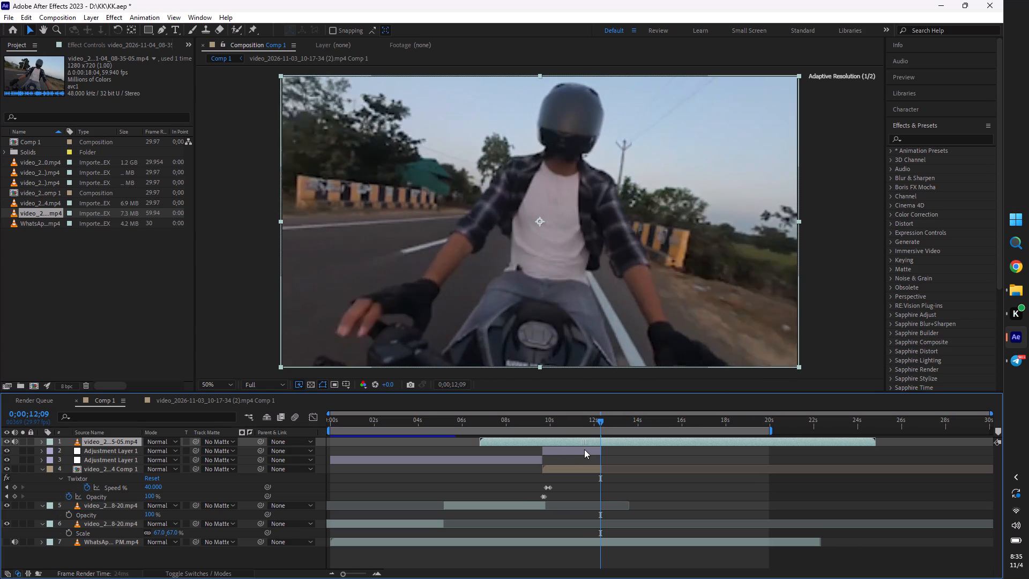
left_click_drag(584, 449, 582, 449)
Split the top riding clip at 0;00;12;09.
key("ctrl+shift+d")
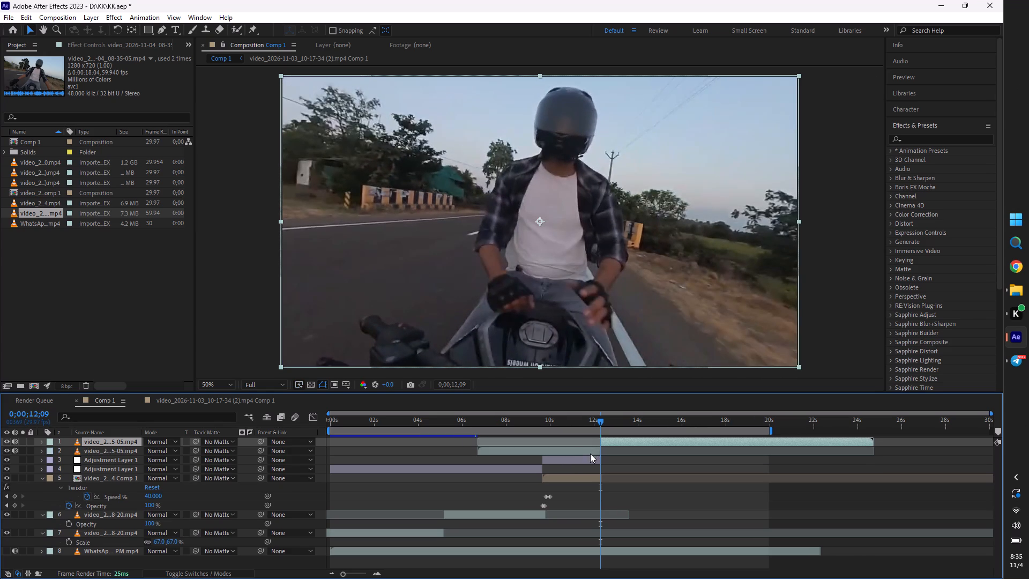
Delete the portion of the split video_2...5-05.mp4 clip that ends at 0;00;12;09.
left_click(593, 452)
key("Delete")
left_click(598, 424)
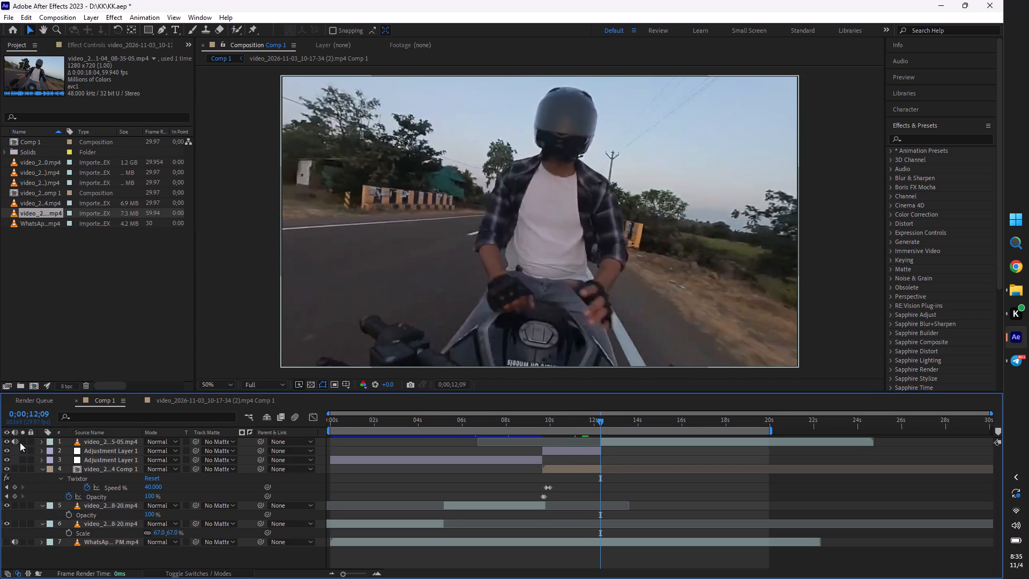
Mute the audio of the remaining video_2...5-05.mp4 layer.
left_click(15, 441)
Play back the cut into the muted riding clip from several points between 0;00;11;22 and 0;00;14;29.
left_click(588, 424)
key("space")
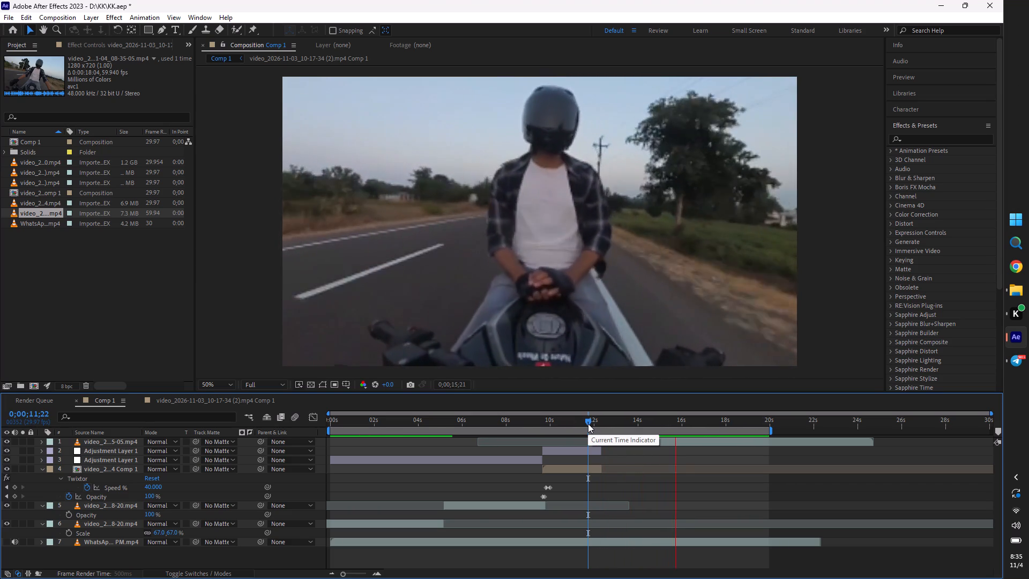
left_click_drag(588, 424, 594, 428)
key("space")
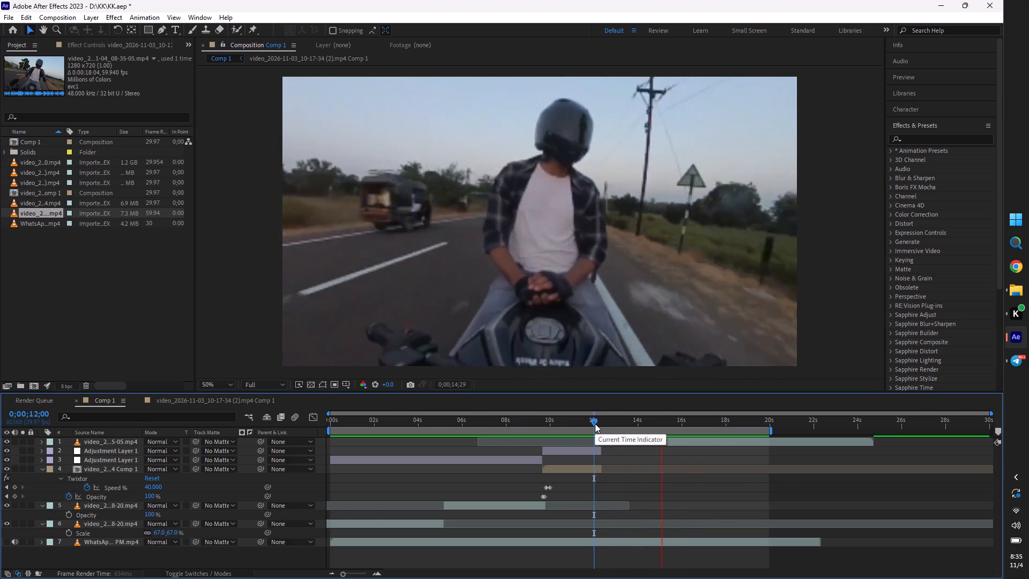
left_click_drag(595, 424, 644, 434)
key("space")
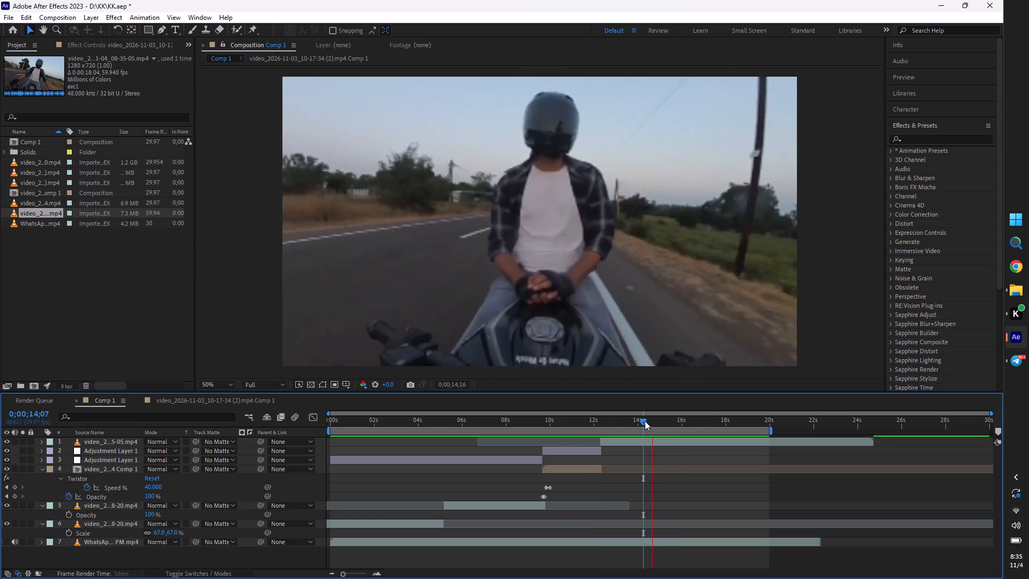
left_click_drag(645, 421, 660, 427)
key("space")
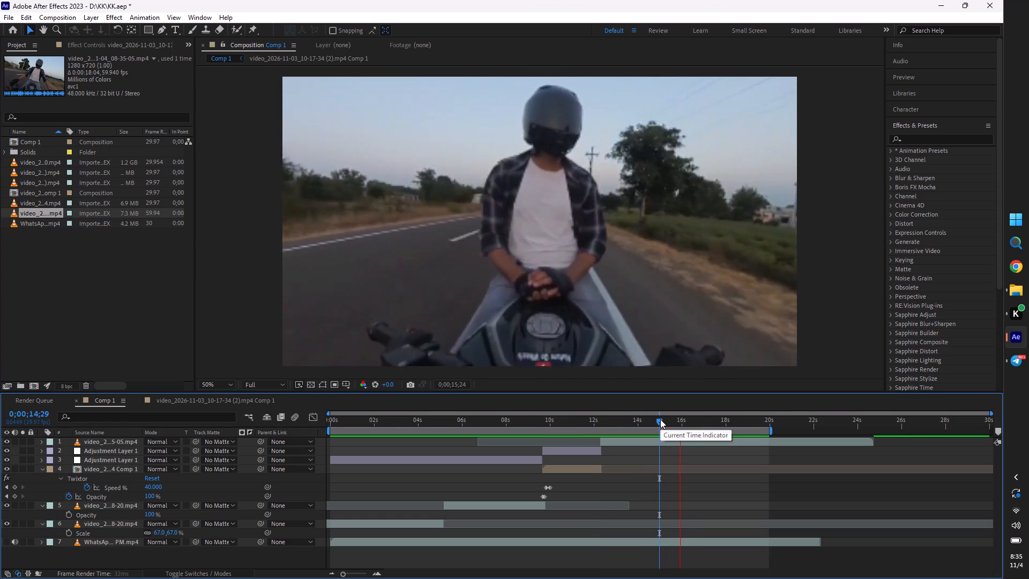
Split the video_2...5-05.mp4 layer at 0;00;18;20 and delete the portion before the cut.
left_click_drag(660, 419, 732, 435)
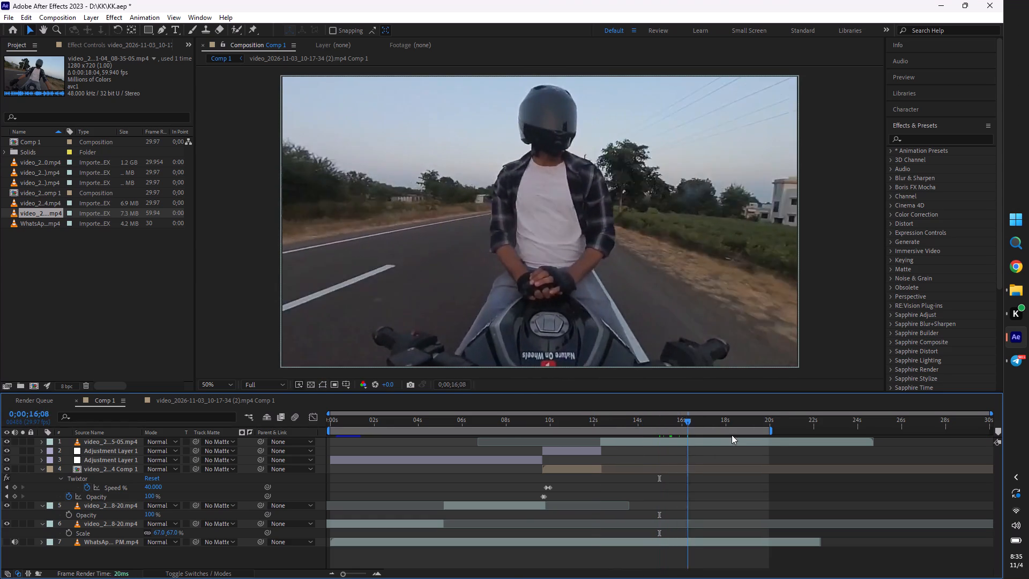
left_click_drag(732, 435, 730, 438)
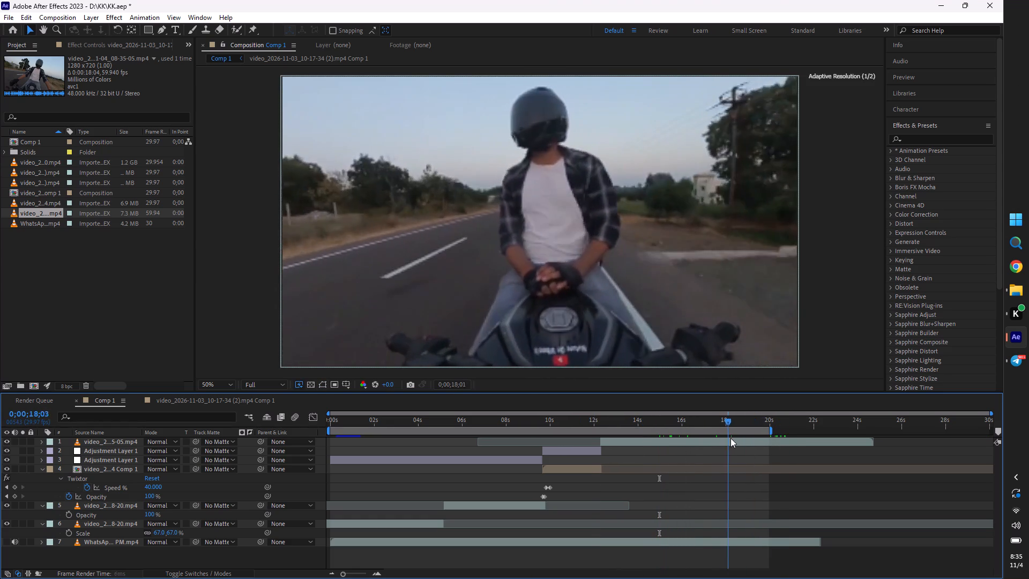
left_click_drag(730, 438, 769, 438)
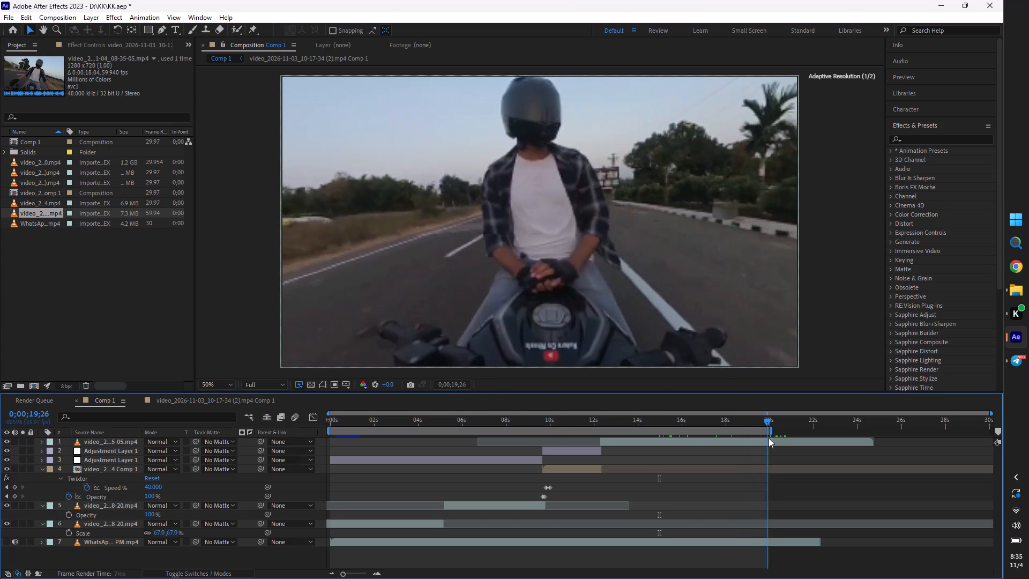
left_click_drag(769, 438, 784, 439)
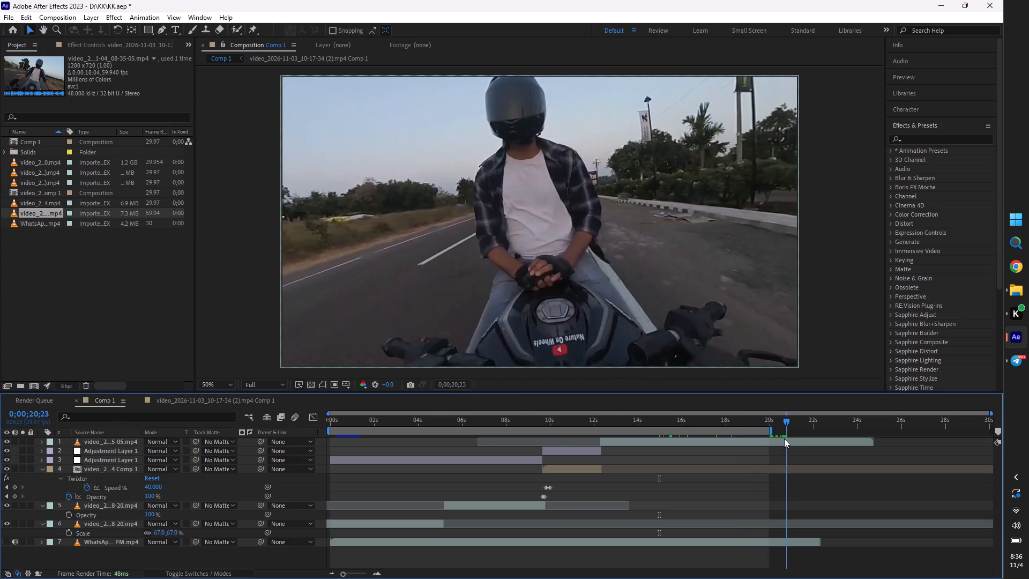
left_click_drag(784, 439, 763, 439)
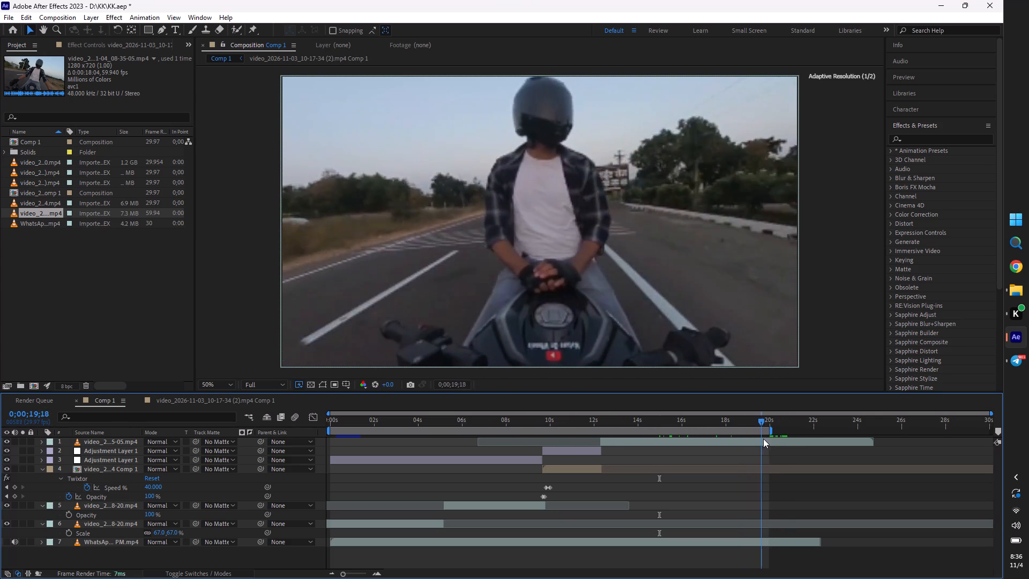
left_click_drag(763, 439, 742, 441)
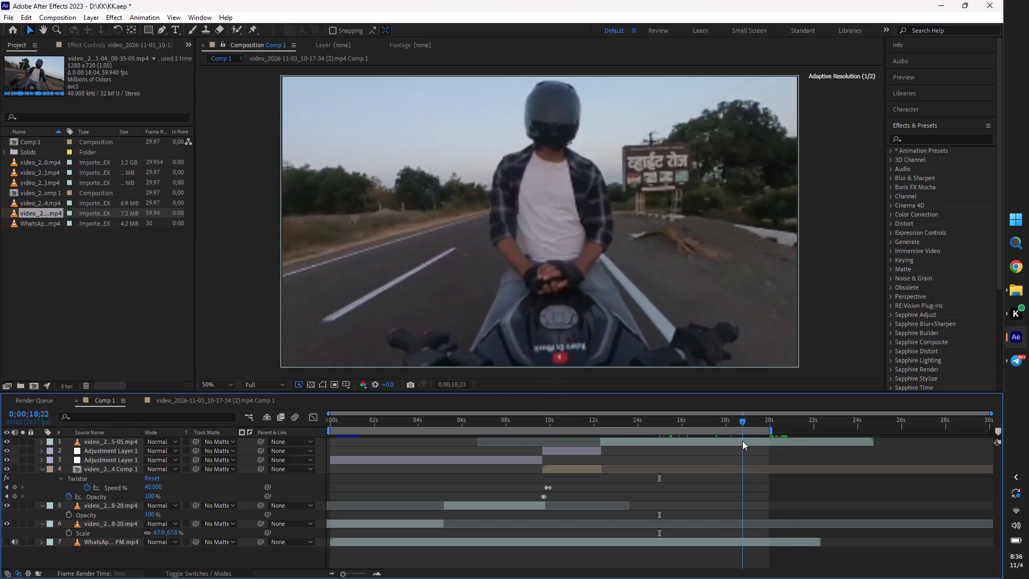
left_click_drag(742, 441, 741, 441)
double_click(740, 447, "ctrl+shift")
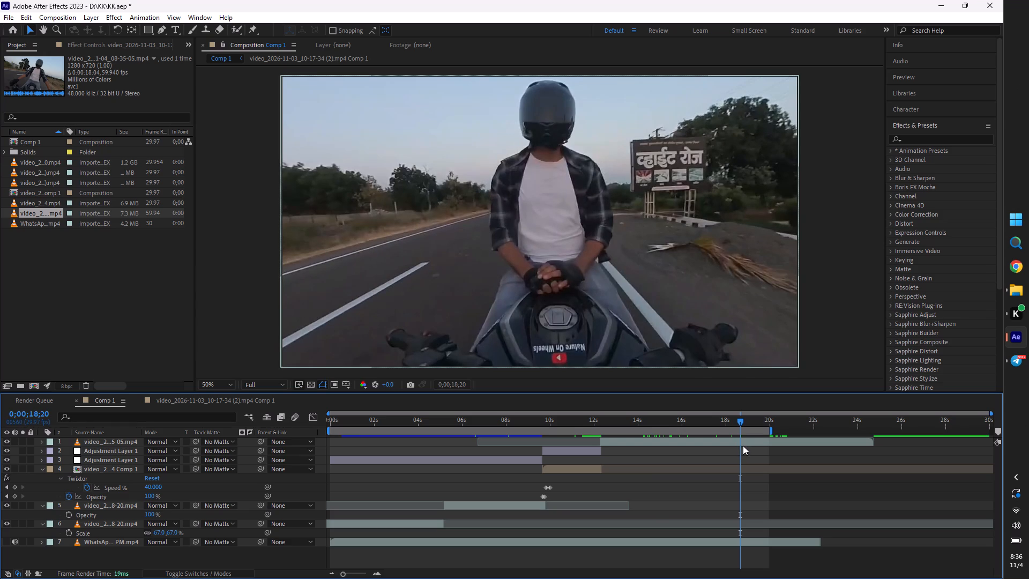
left_click(743, 442, "ctrl+shift")
key("ctrl+shift+d")
left_click(728, 448)
key("Delete")
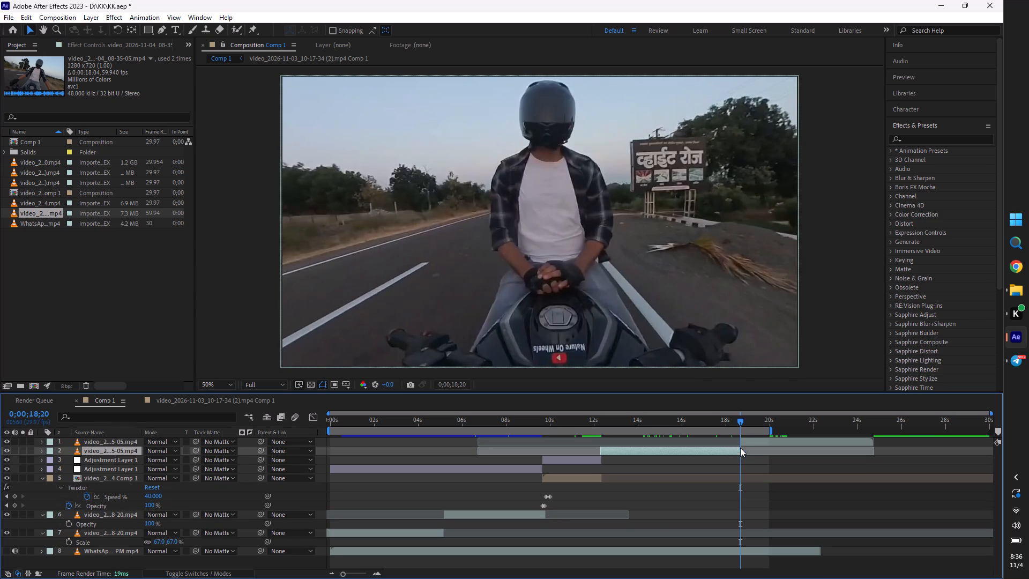
Move the remaining riding clip earlier so it starts where Adjustment Layer 1 ends, at about 0;00;12;10.
left_click_drag(747, 443, 602, 454)
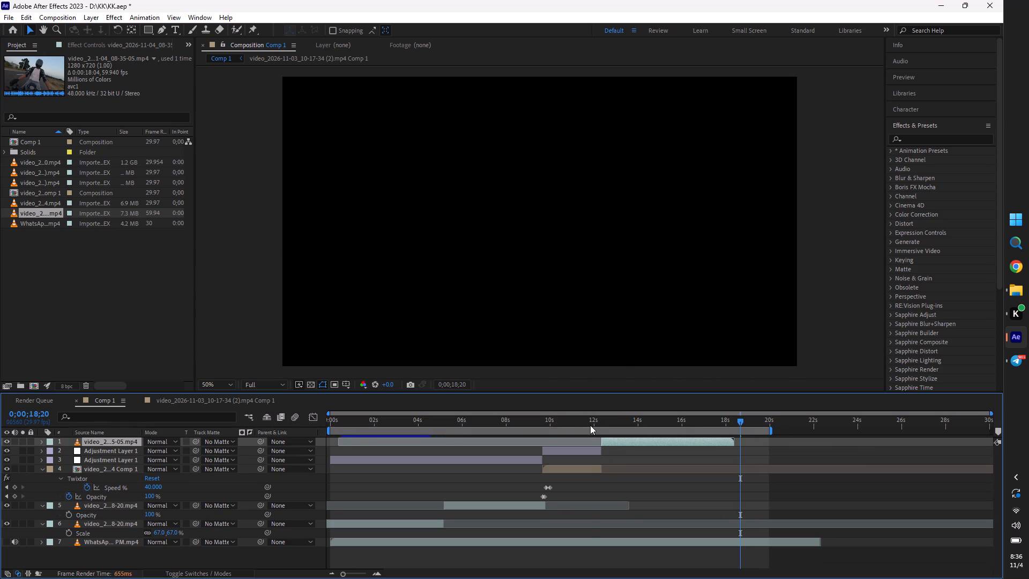
Adjust the system speaker volume and preview the cut into the moved riding clip from 0;00;11;24.
left_click(590, 425)
key("space")
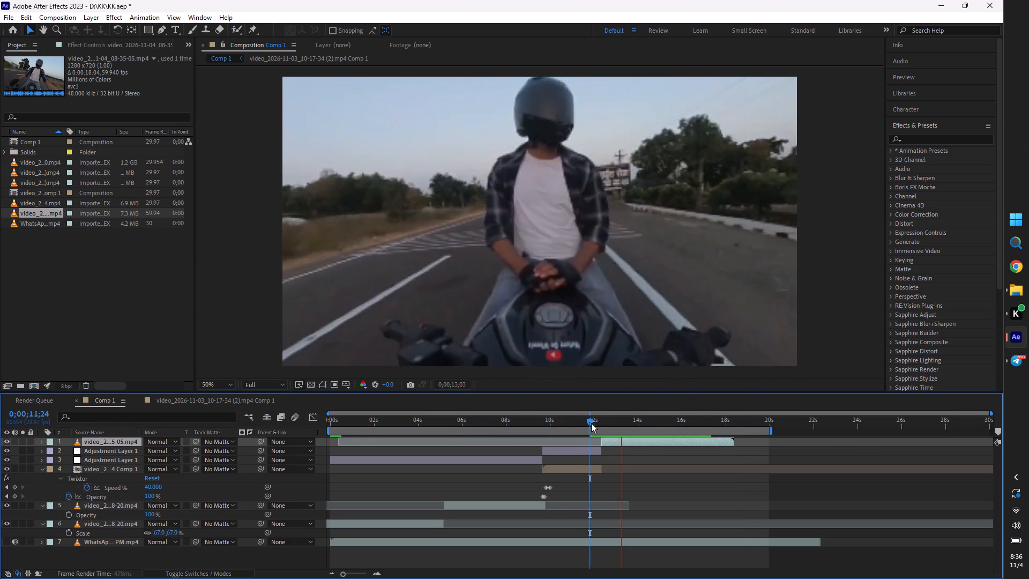
left_click(591, 423)
scroll(1017, 526, "down", 7)
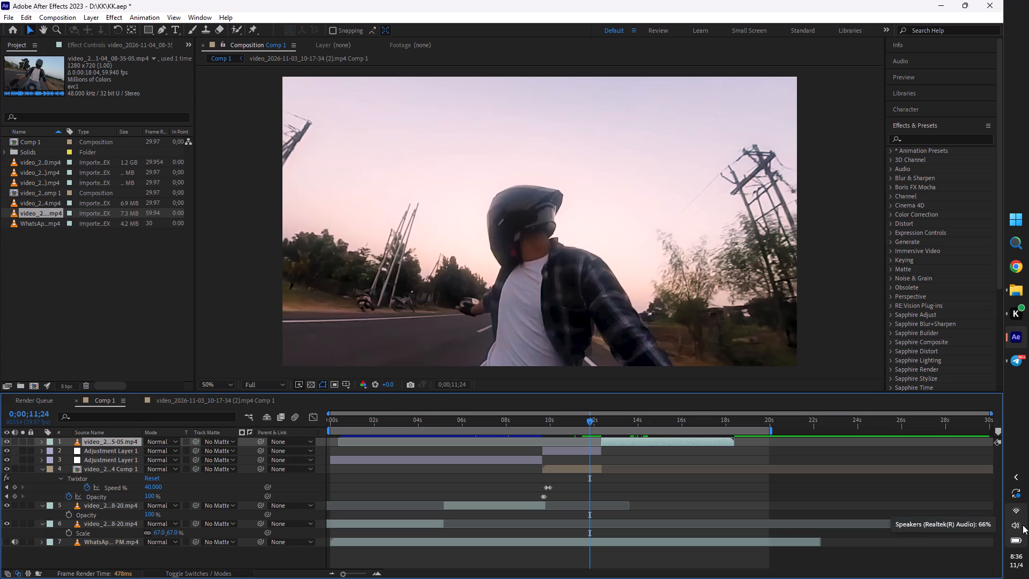
scroll(1027, 526, "down", 2)
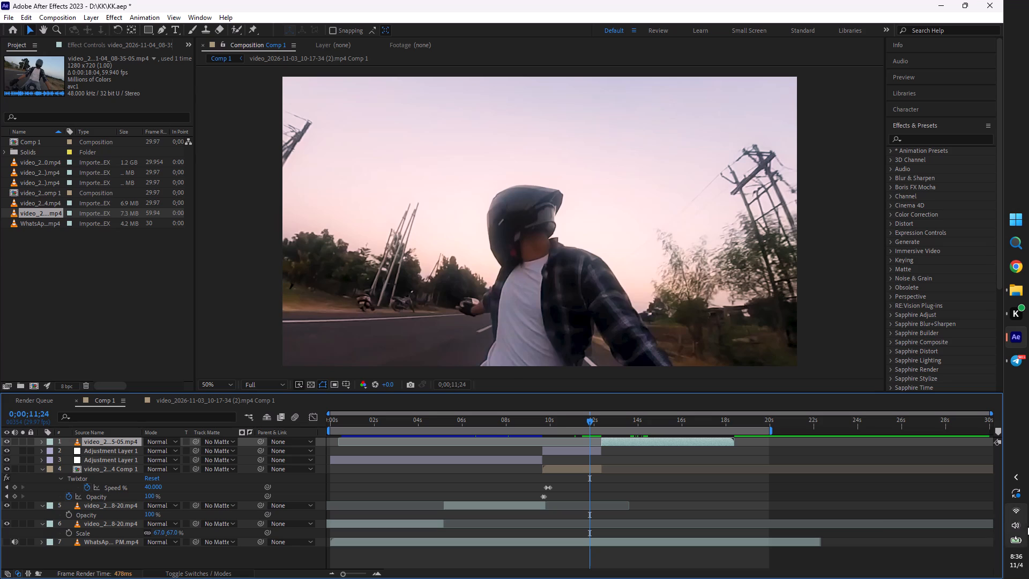
scroll(1027, 526, "down", 10)
key("space")
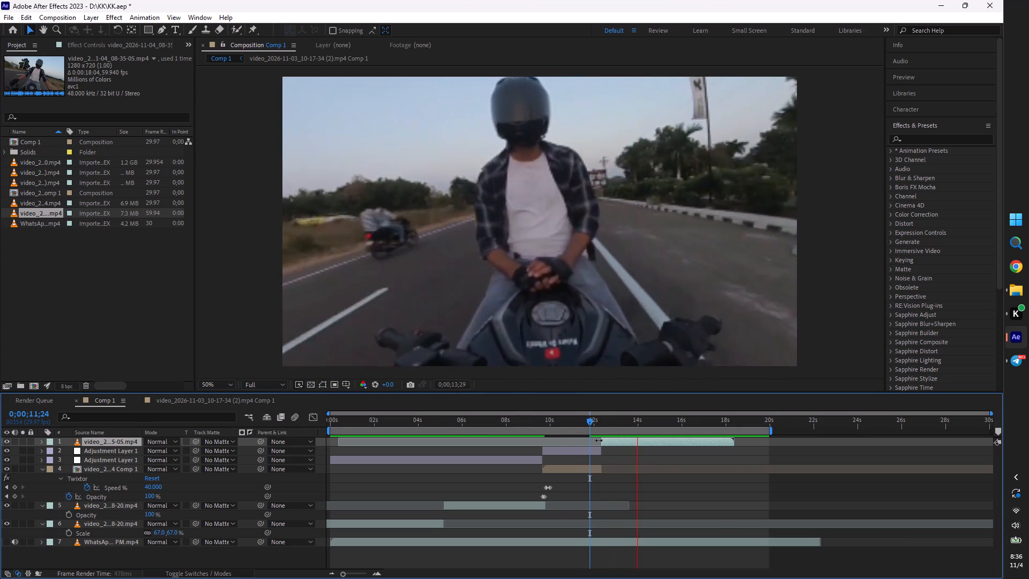
Slip the top riding clip's footage to an earlier part of its source, keeping its in point at 0;00;12;10.
left_click_drag(594, 419, 606, 429)
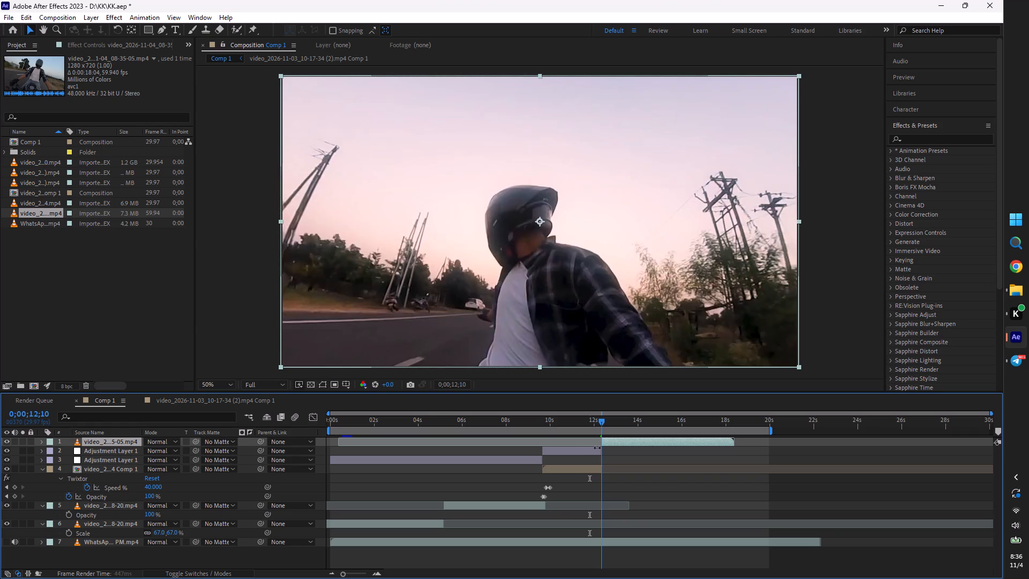
left_click_drag(579, 440, 642, 435)
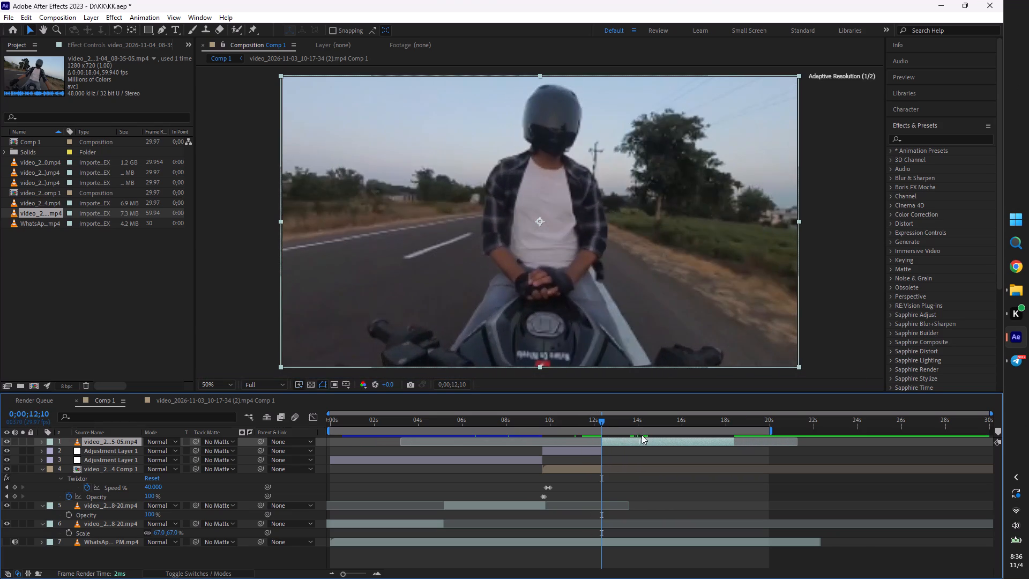
key("space")
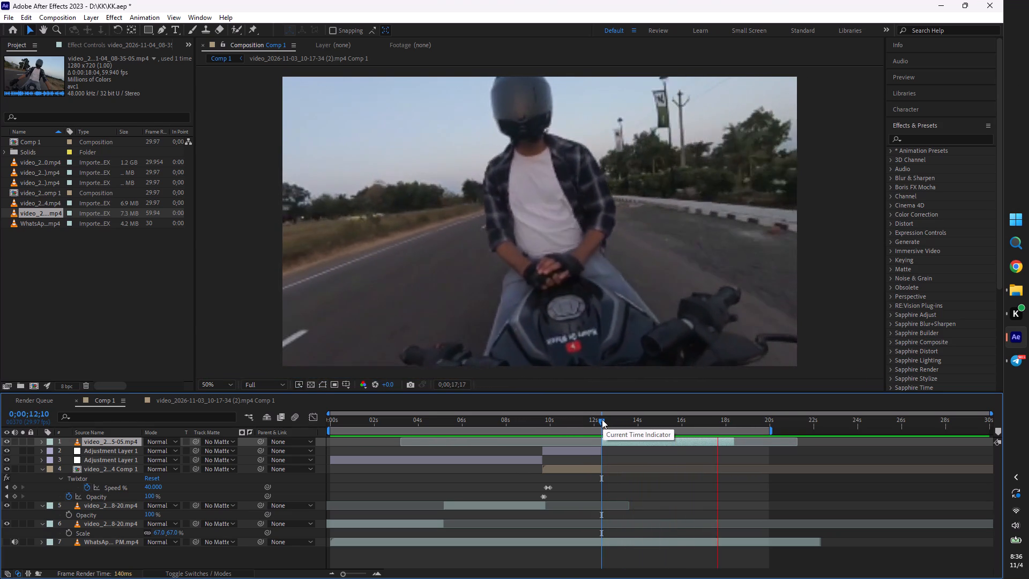
left_click(602, 419)
key("space")
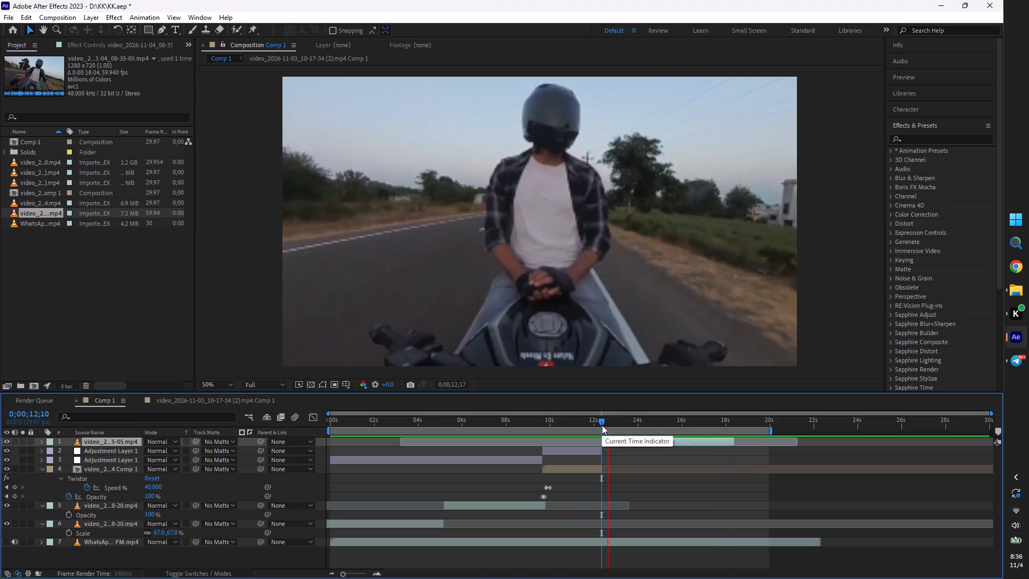
left_click(602, 425)
left_click_drag(523, 443, 655, 444)
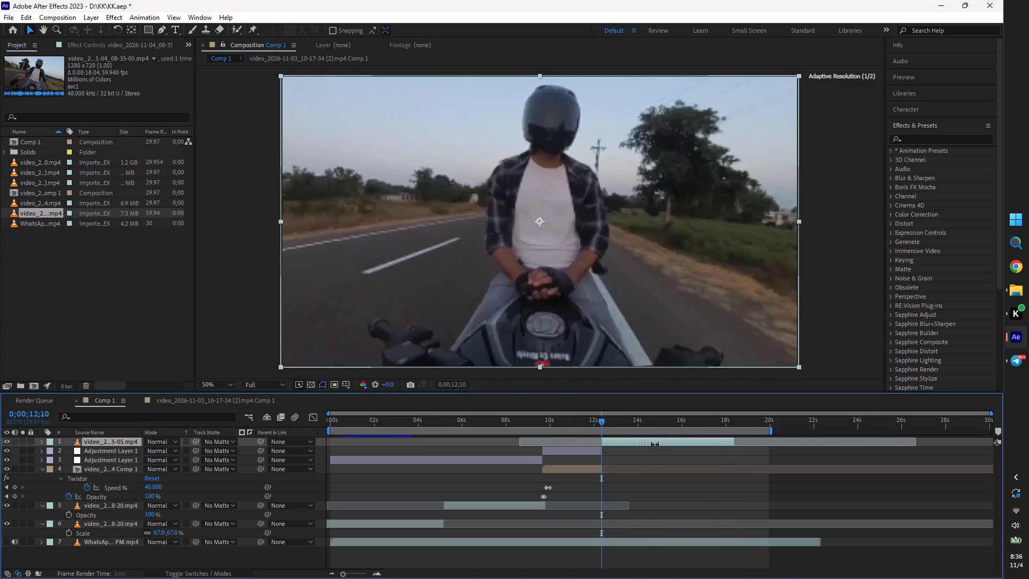
left_click_drag(655, 444, 629, 442)
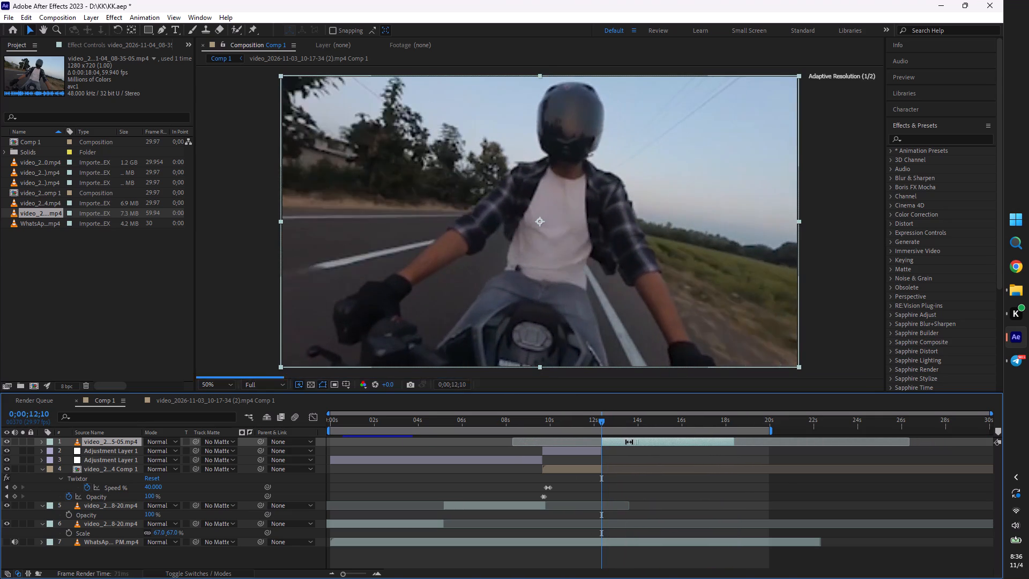
left_click_drag(629, 442, 597, 442)
Play the slipped clip to find a cut point and split the layer at 0;00;14;20.
key("space")
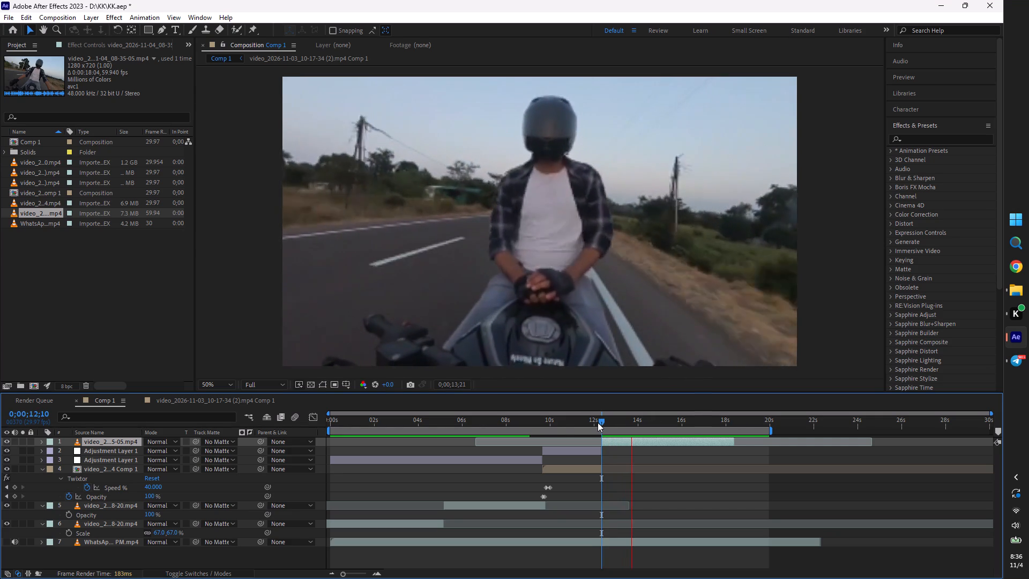
left_click(647, 422)
key("space")
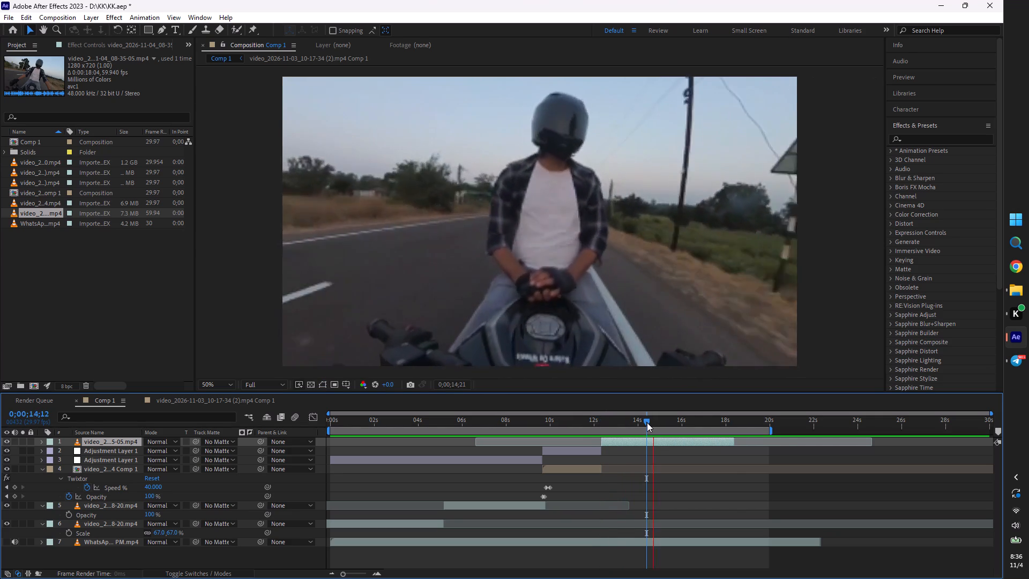
left_click_drag(647, 422, 654, 425)
key("ctrl+shift+d")
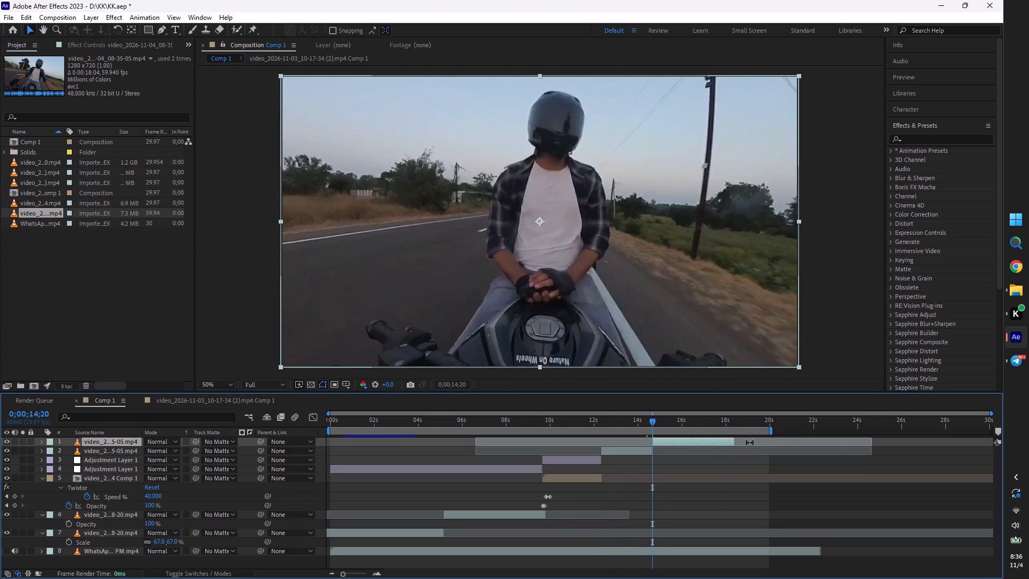
Slip the segment after 0;00;14.
left_click_drag(750, 441, 662, 447)
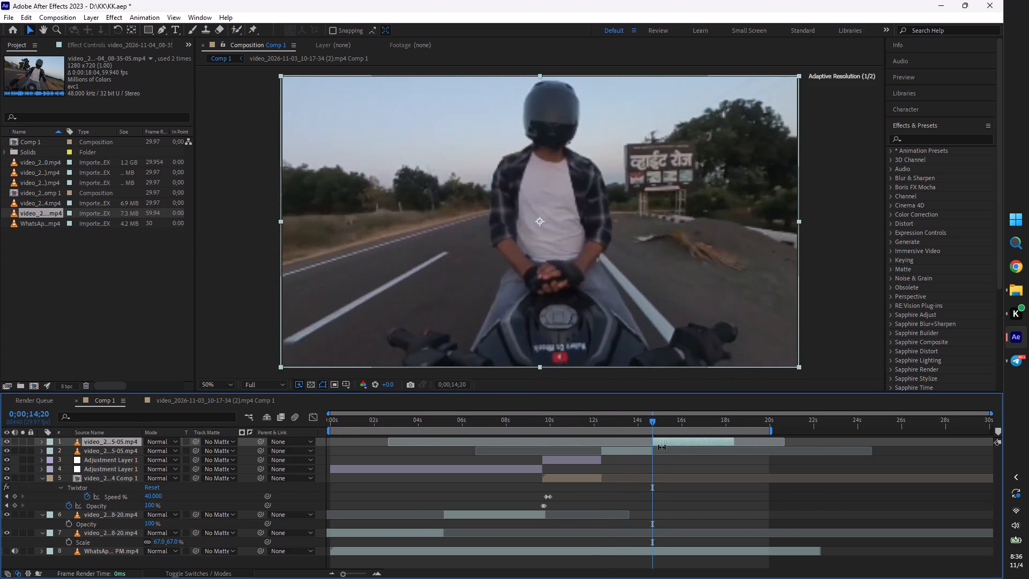
left_click_drag(662, 447, 654, 455)
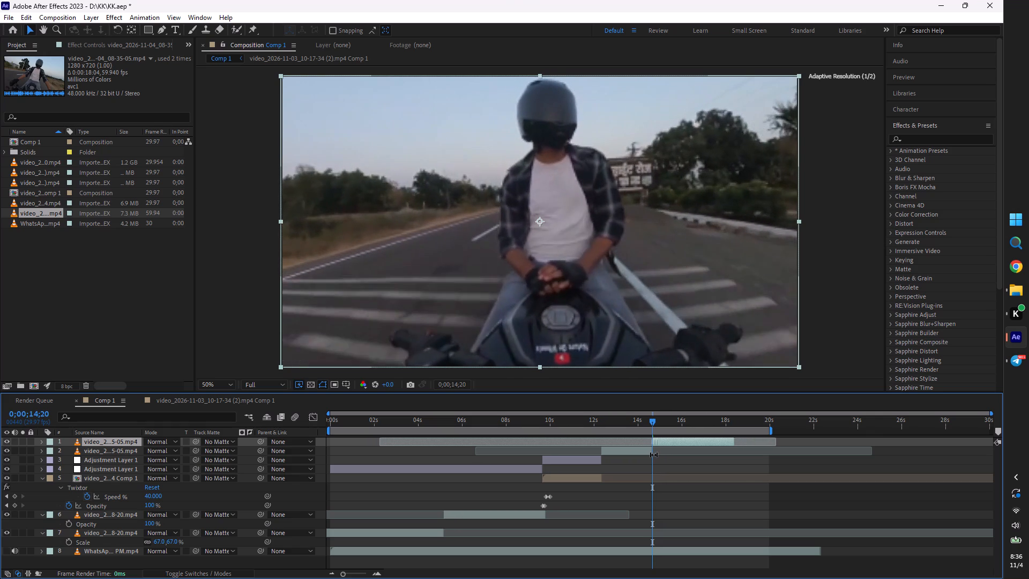
left_click_drag(654, 455, 660, 455)
key("space")
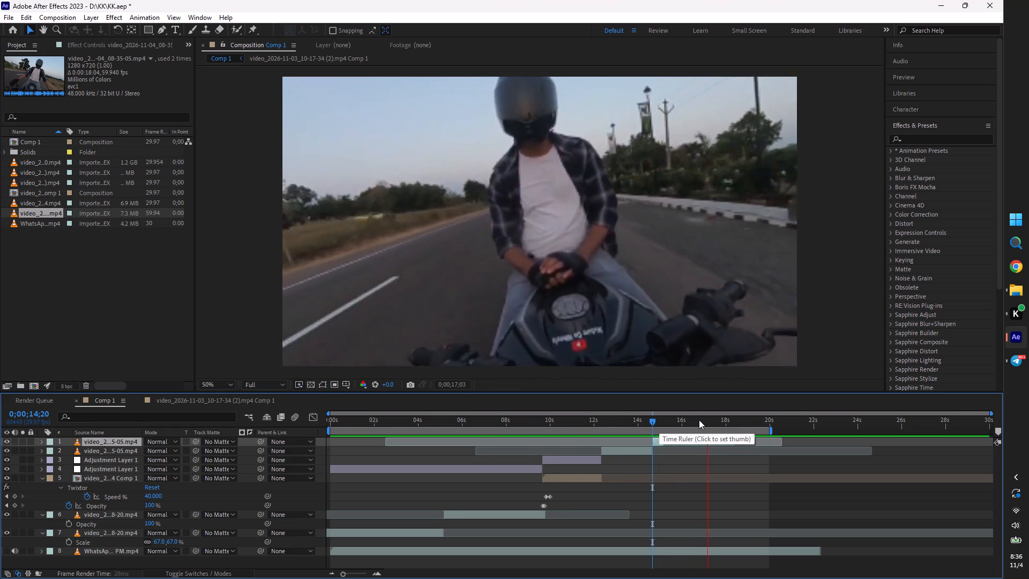
Set the work area end at 0;00;18;11, where the last riding segment ends.
left_click_drag(704, 422, 721, 440)
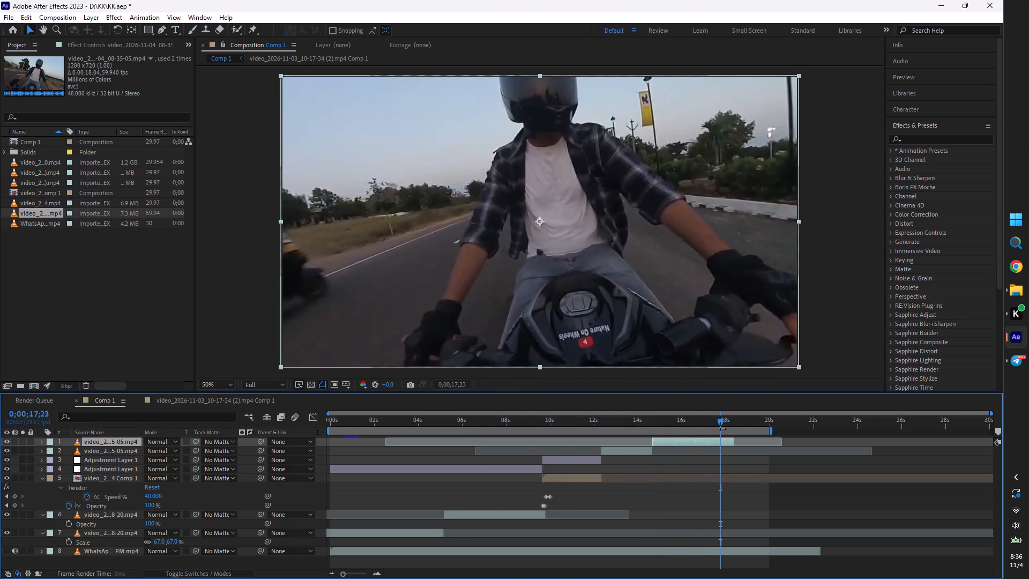
key("space")
left_click_drag(719, 423, 728, 433)
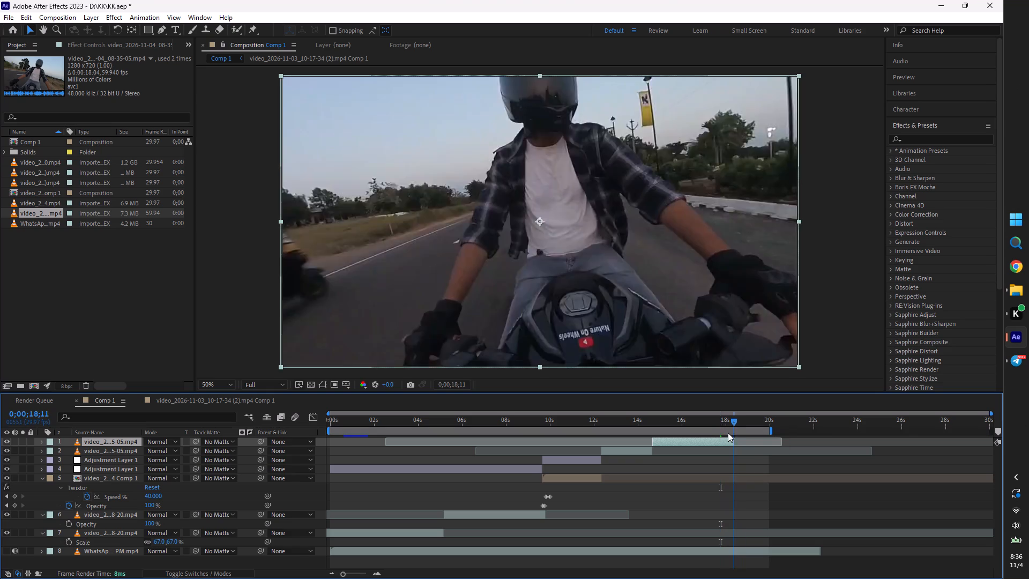
left_click_drag(728, 433, 730, 435)
key("n")
Play the whole edit from 0;00;00;00 to review it.
left_click_drag(730, 420, 156, 513)
key("space")
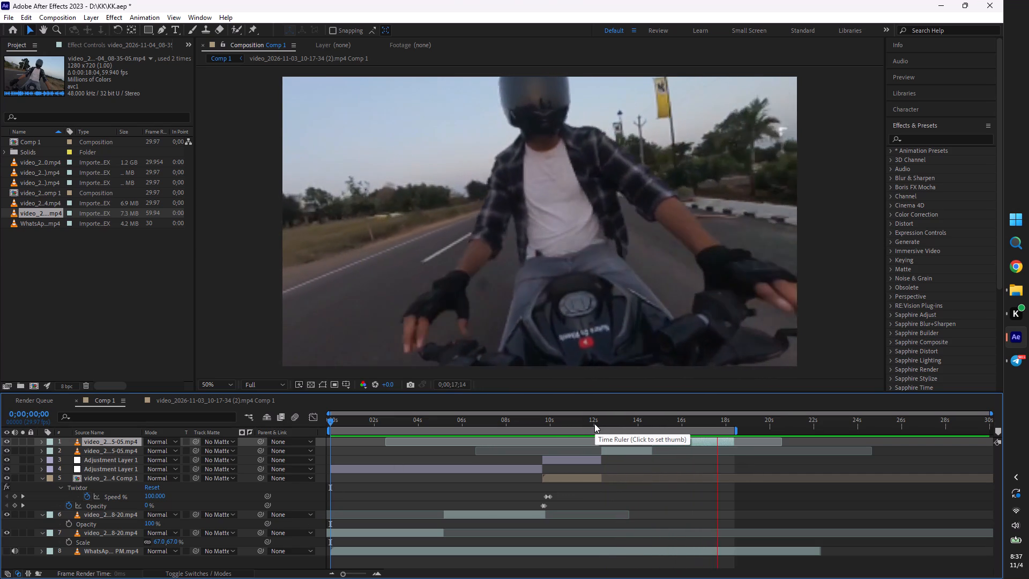
Preview the cut between the two riding segments from 0;00;14;19, undoing any accidental shift of the work area.
left_click(595, 423)
left_click_drag(595, 423, 608, 431)
left_click_drag(617, 427, 625, 427)
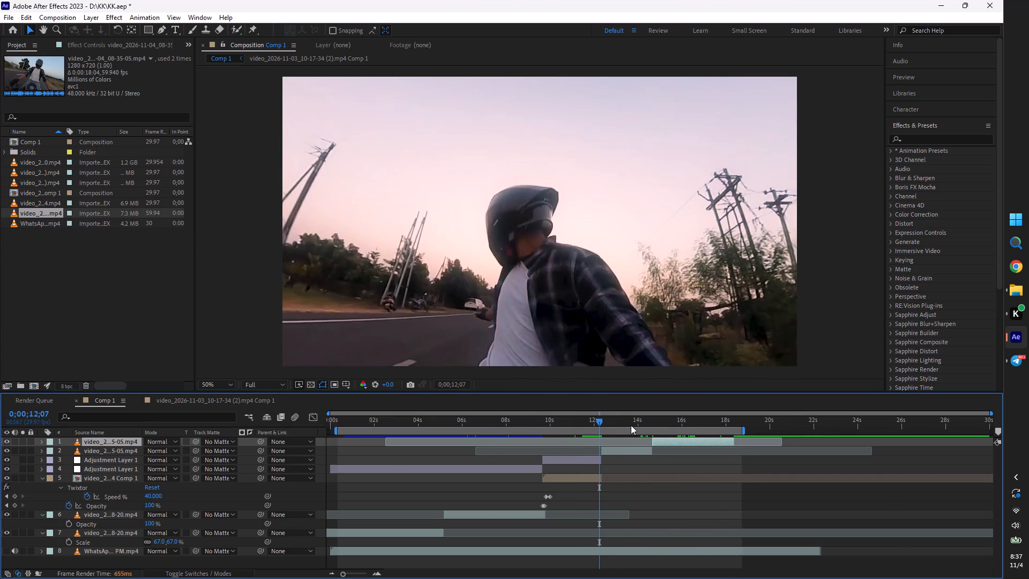
key("ctrl+z")
left_click_drag(643, 419, 652, 424)
key("space")
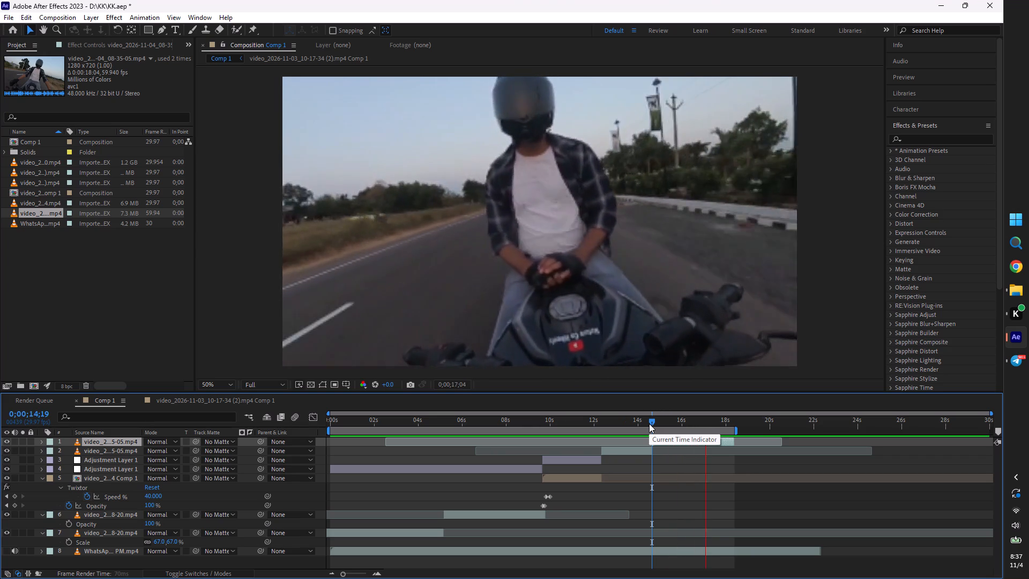
Extend the end of the segment starting at 0;00;12;10 to about 0;00;18 beneath the clip above it, and play it.
left_click_drag(649, 424, 605, 445)
left_click(626, 448)
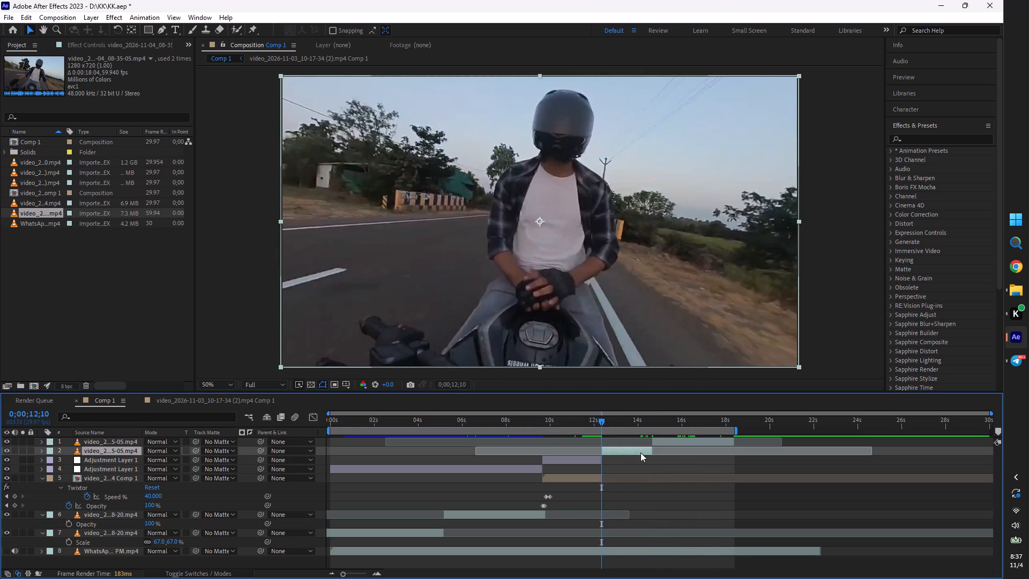
left_click_drag(655, 451, 726, 452)
key("space")
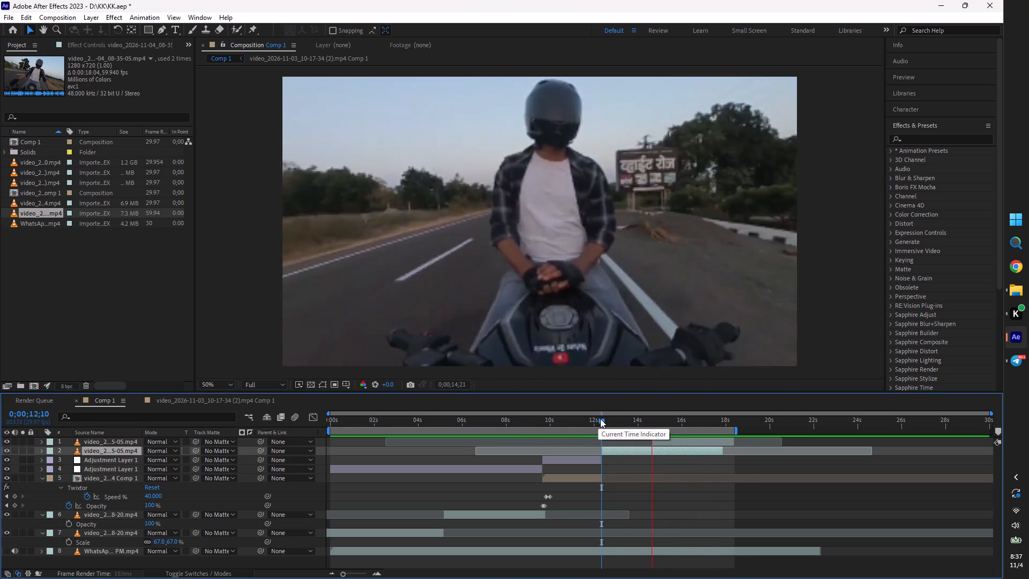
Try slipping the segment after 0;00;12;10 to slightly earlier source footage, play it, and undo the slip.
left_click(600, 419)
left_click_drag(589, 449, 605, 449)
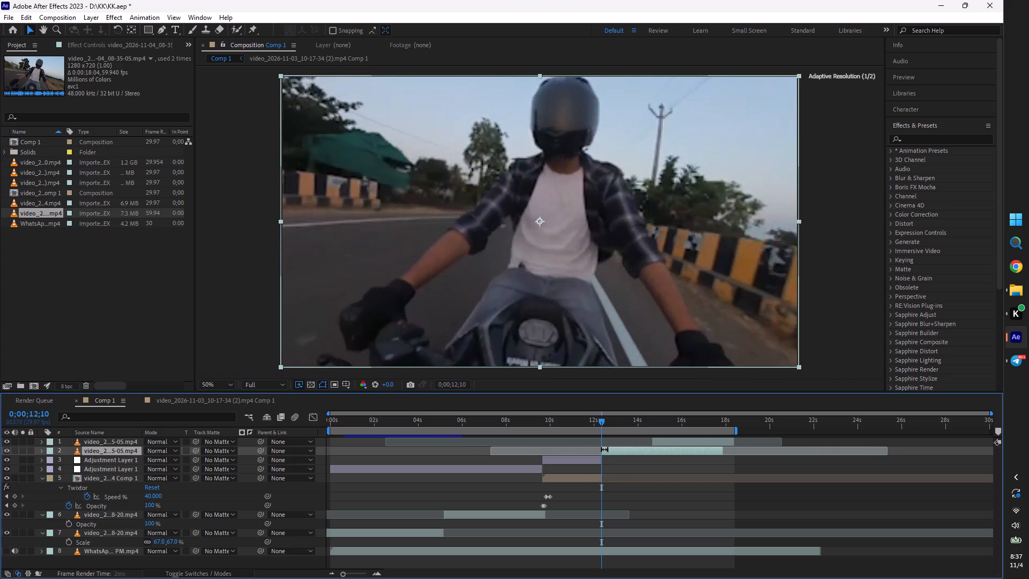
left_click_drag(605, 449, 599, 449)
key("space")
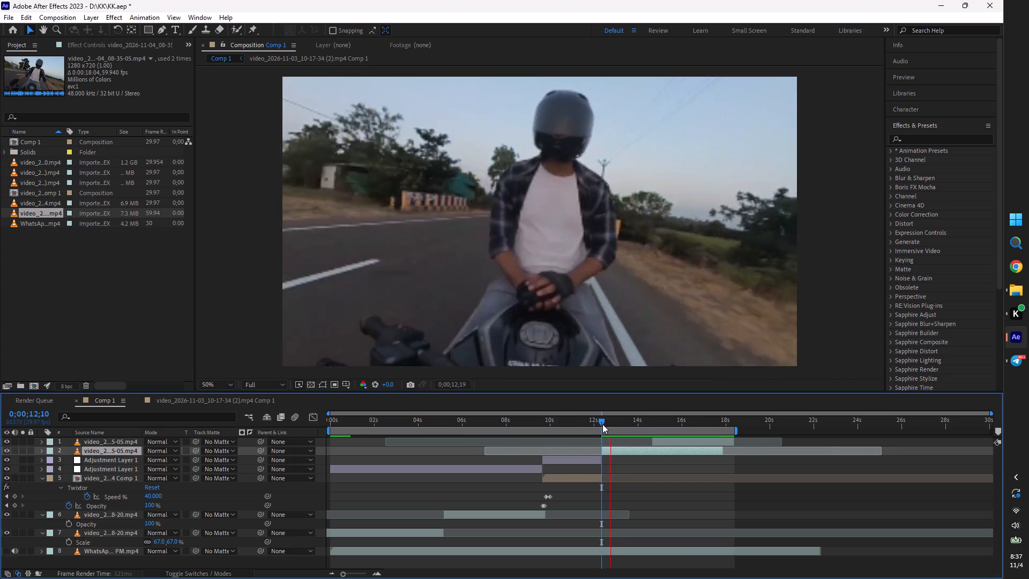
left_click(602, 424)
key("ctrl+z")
Pre-compose the extended segment as video_2026-11-04_08-35-05.mp4 Comp 1, moving all attributes into the new composition.
right_click(610, 448)
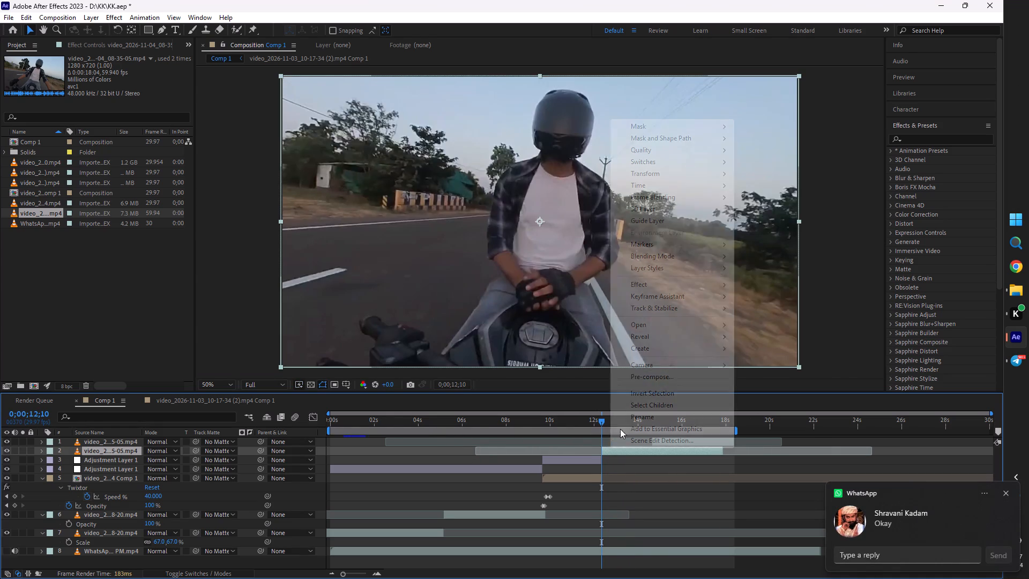
left_click(642, 380)
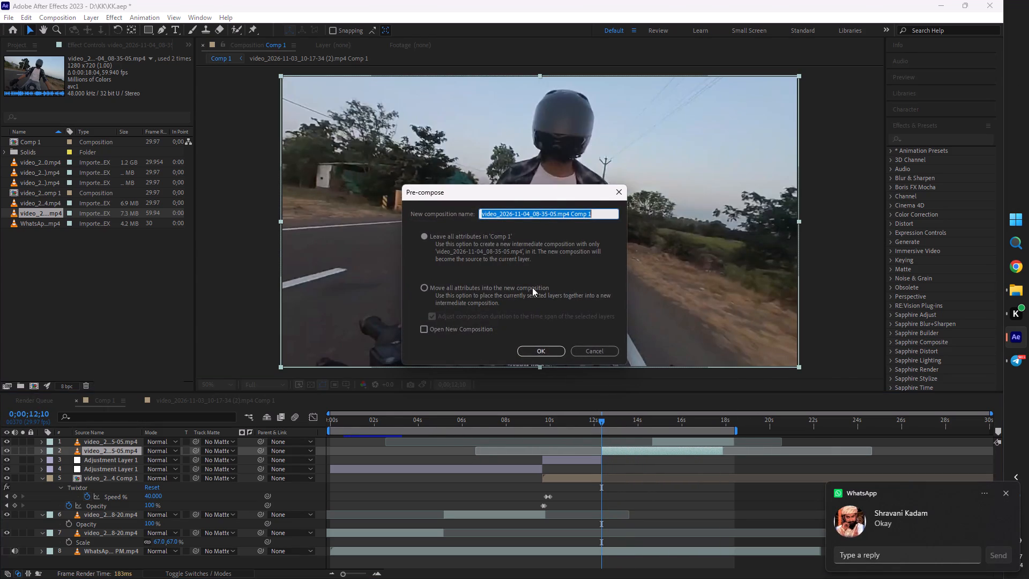
left_click(532, 287)
left_click(541, 348)
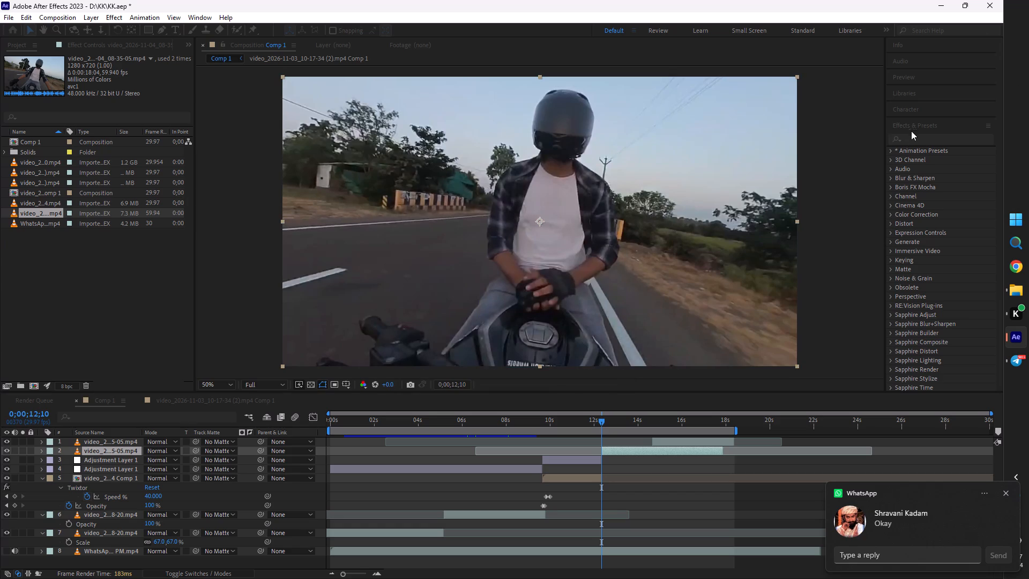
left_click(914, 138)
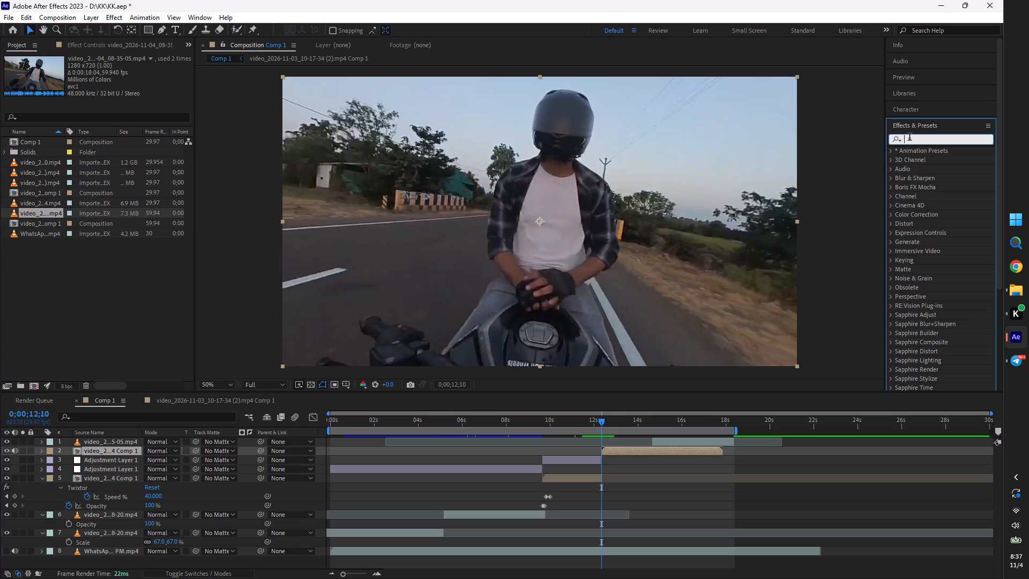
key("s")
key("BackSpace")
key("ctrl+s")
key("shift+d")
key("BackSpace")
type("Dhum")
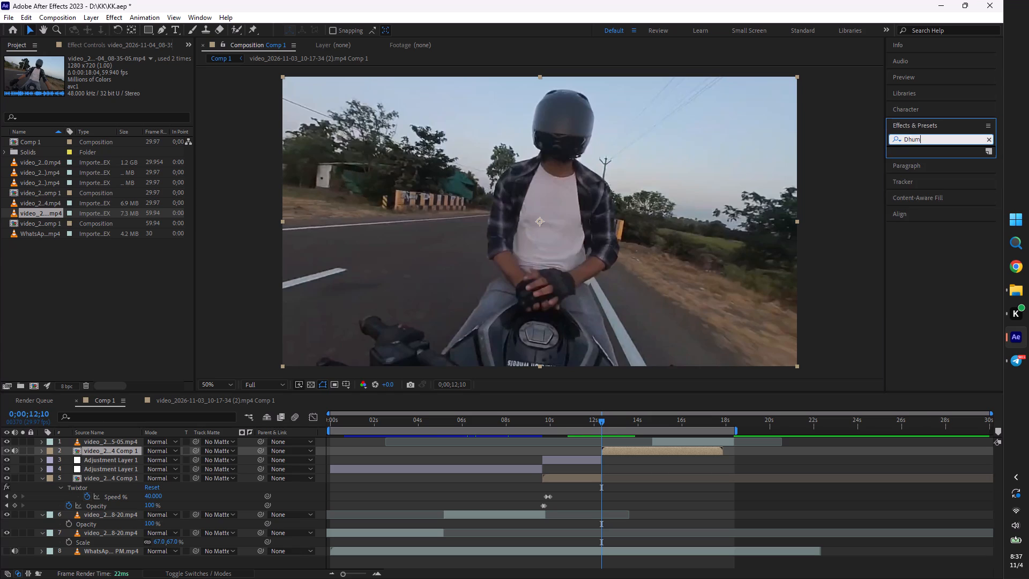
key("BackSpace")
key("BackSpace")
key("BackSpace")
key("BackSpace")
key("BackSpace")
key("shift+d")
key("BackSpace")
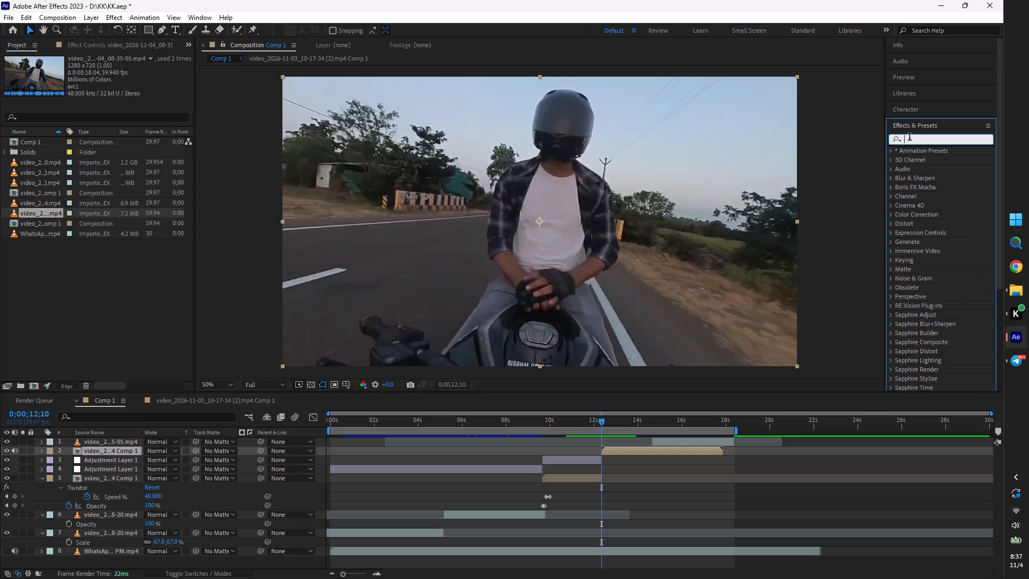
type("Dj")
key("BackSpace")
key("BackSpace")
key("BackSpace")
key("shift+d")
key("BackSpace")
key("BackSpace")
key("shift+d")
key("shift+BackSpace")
Search the effects for twixtor and select Twixtor Pro.
type("twixtor")
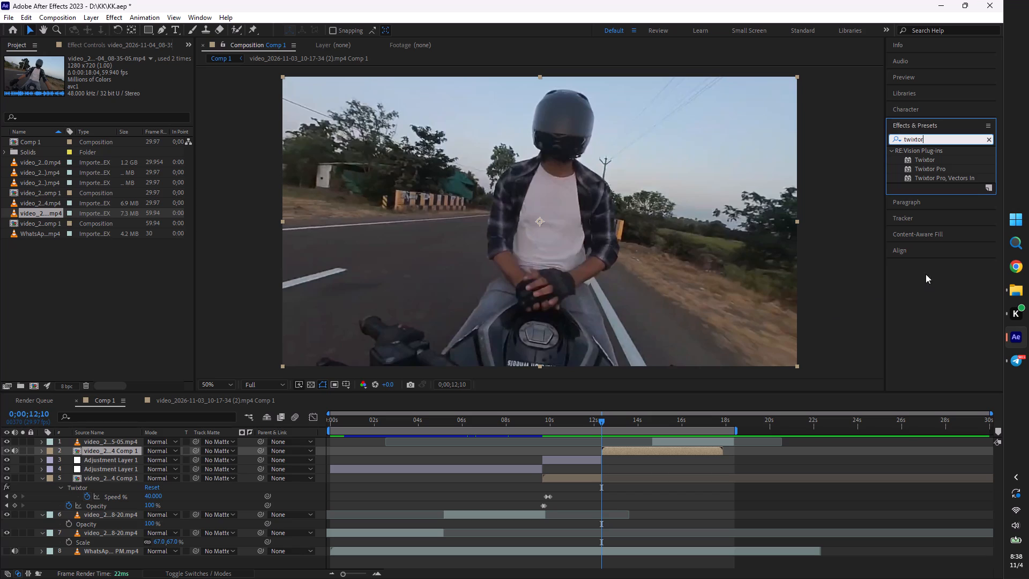
left_click_drag(924, 170, 918, 170)
Copy the Twixtor effect with its Speed % keyframes from the earlier pre-comp onto the new pre-comp at 0;00;12;10.
left_click(562, 474)
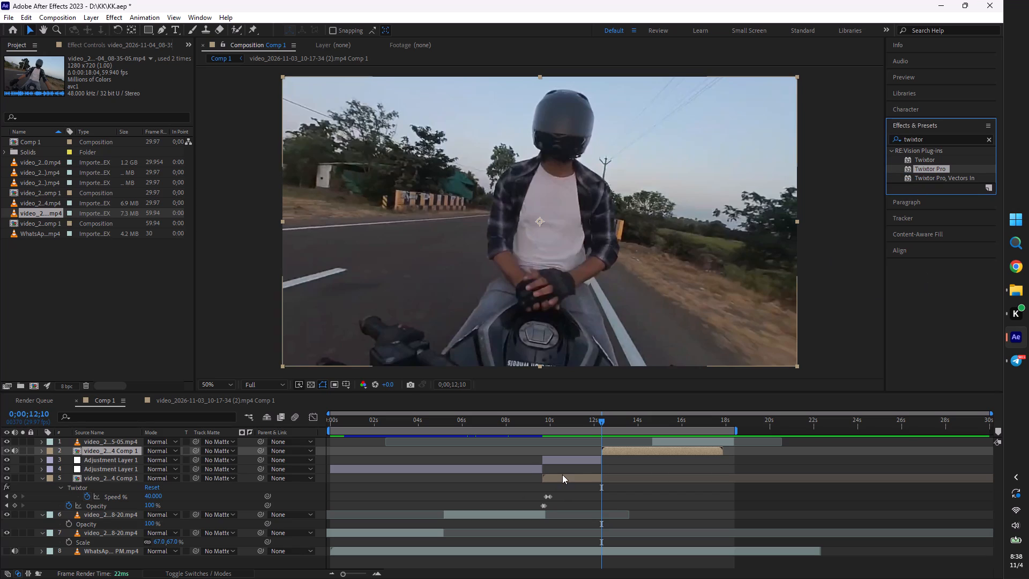
left_click(111, 52)
left_click(116, 44)
left_click(27, 65)
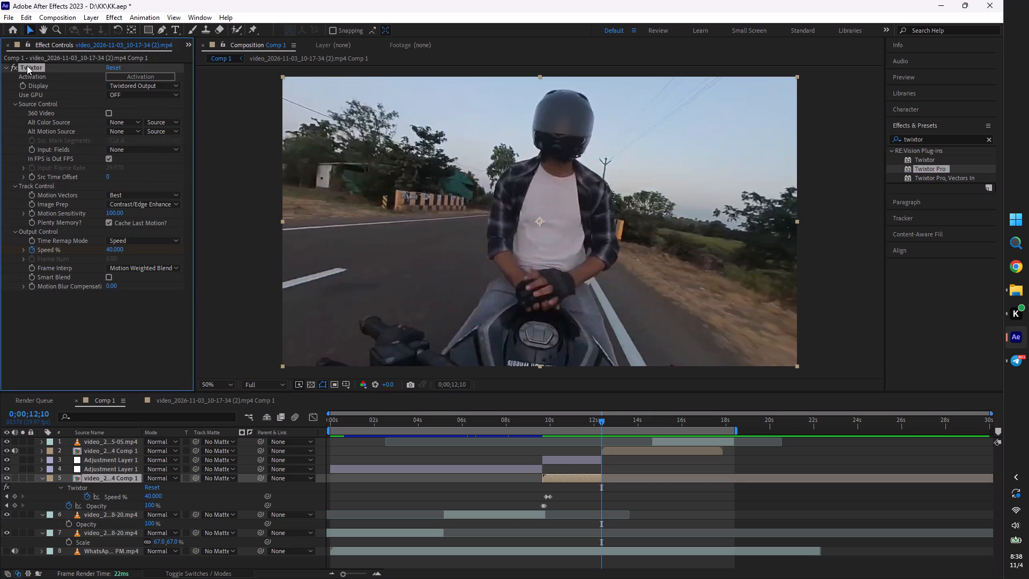
key("ctrl+c")
left_click(625, 447)
key("ctrl+v")
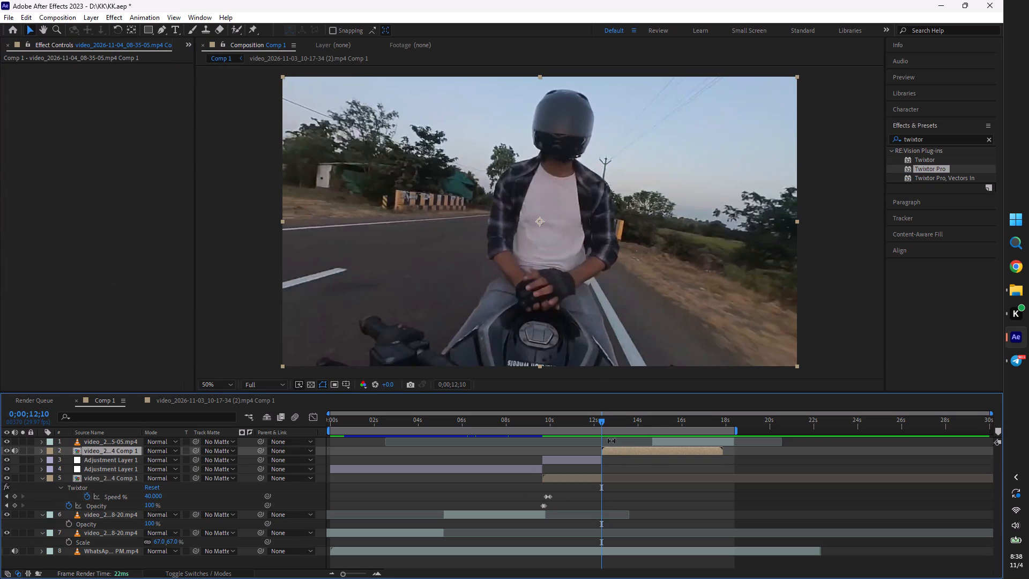
Play the cut into the Twixtor pre-comp from 0;00;11;29 and again from 0;00;12;10 to check the slow motion.
left_click(601, 422)
left_click(595, 421)
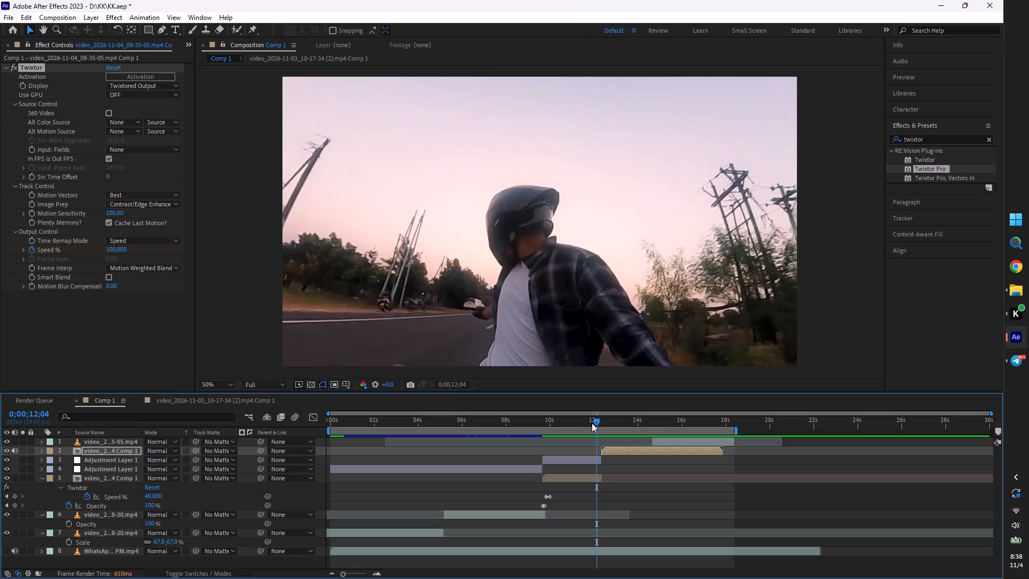
key("space")
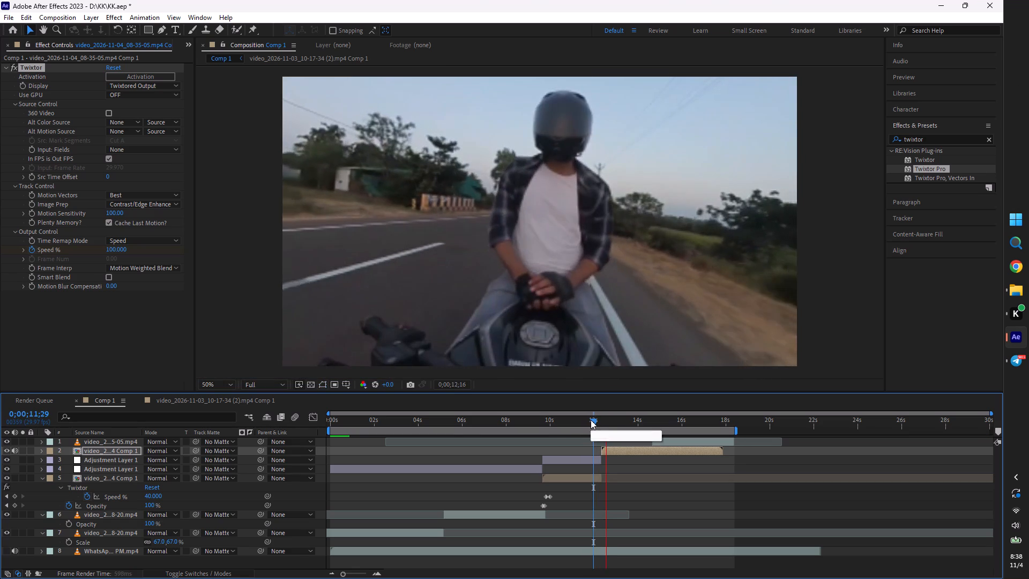
left_click(591, 420)
key("space")
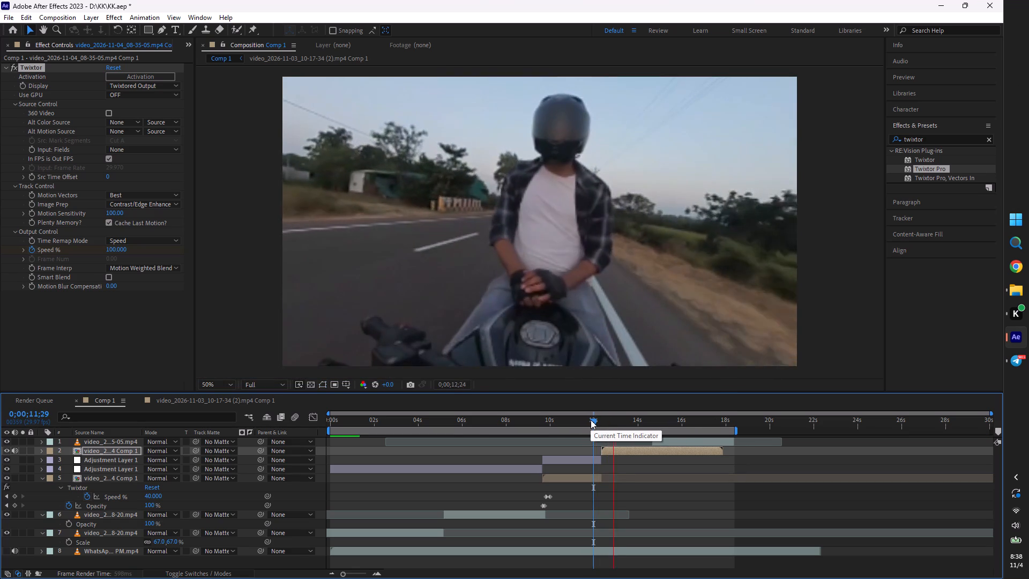
left_click_drag(591, 420, 606, 430)
key("space")
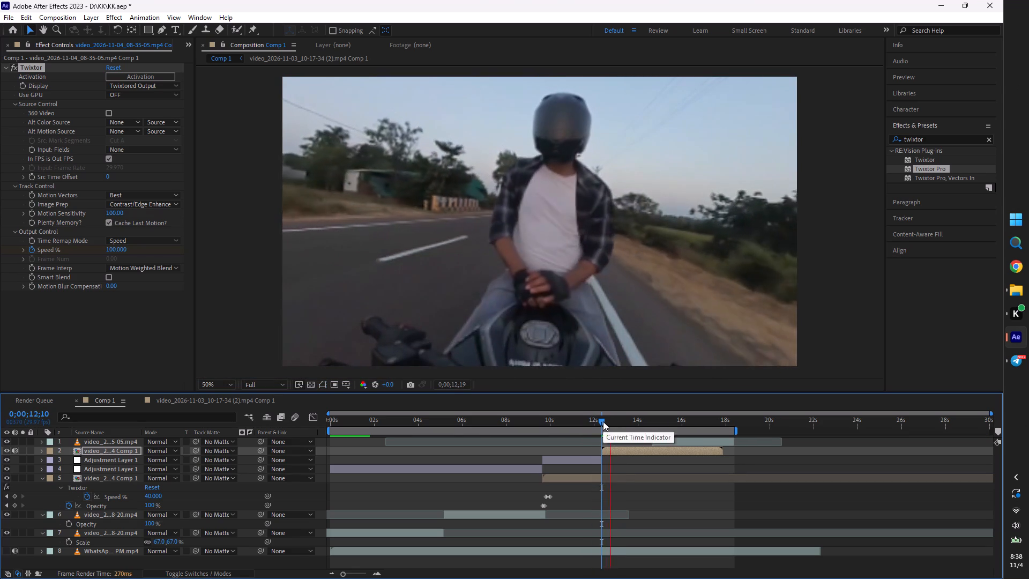
left_click(603, 421)
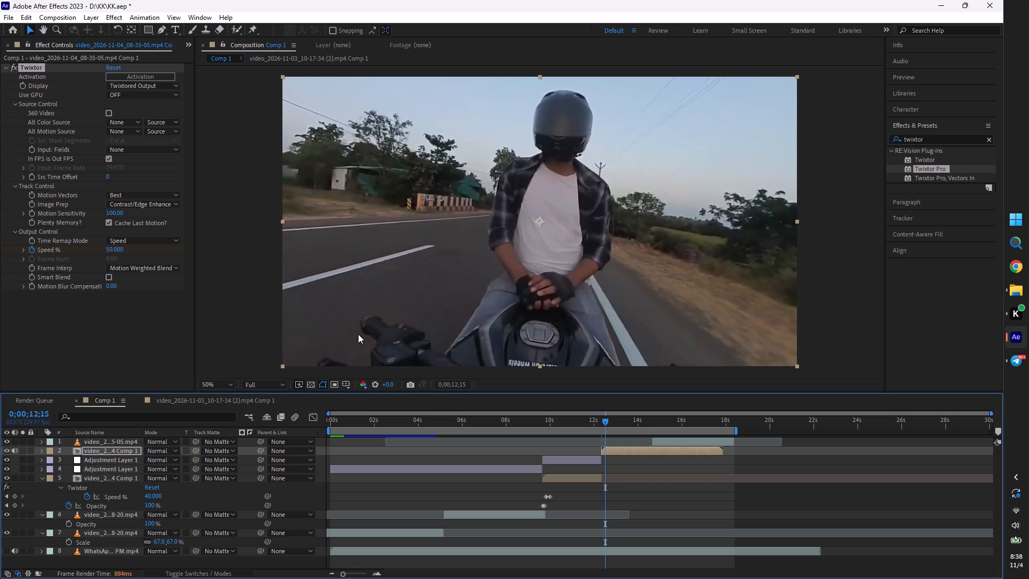
Switch the preview resolution to Quarter and set the new pre-comp's Twixtor Speed % keyframe at 0;00;12;16 to 90.
key("u")
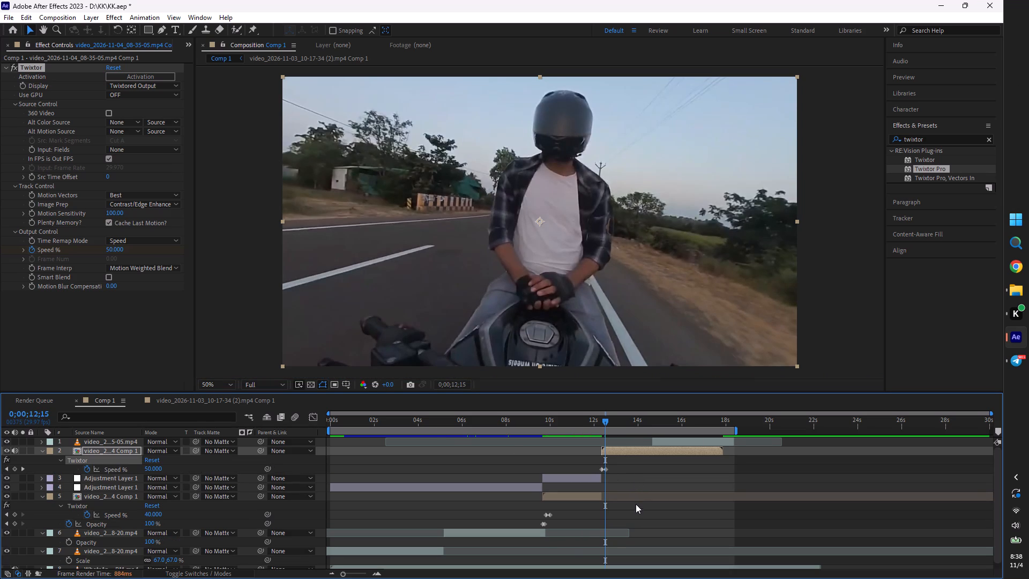
key("u")
key("u")
key("equal")
key("equal")
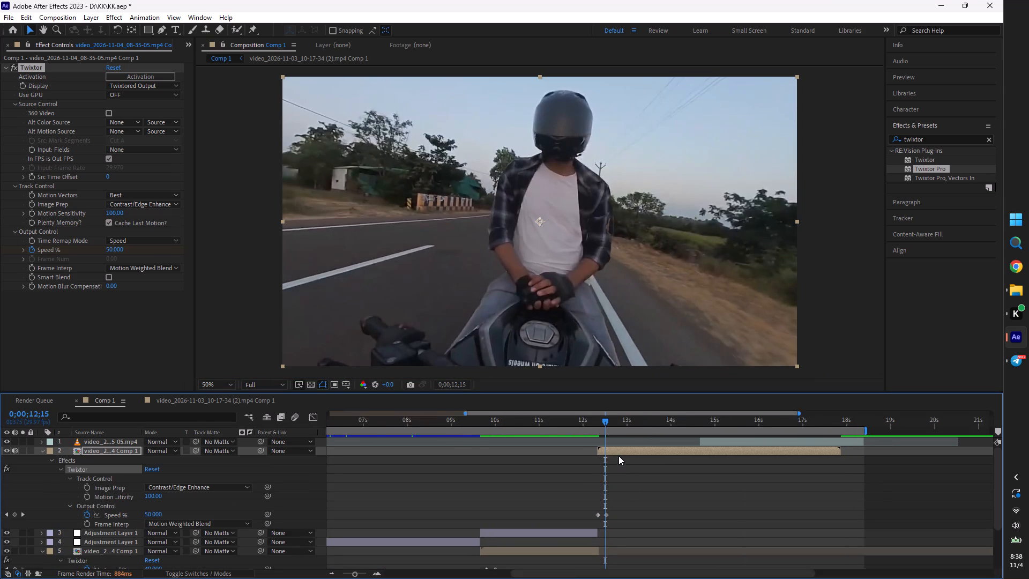
left_click_drag(606, 423, 613, 426)
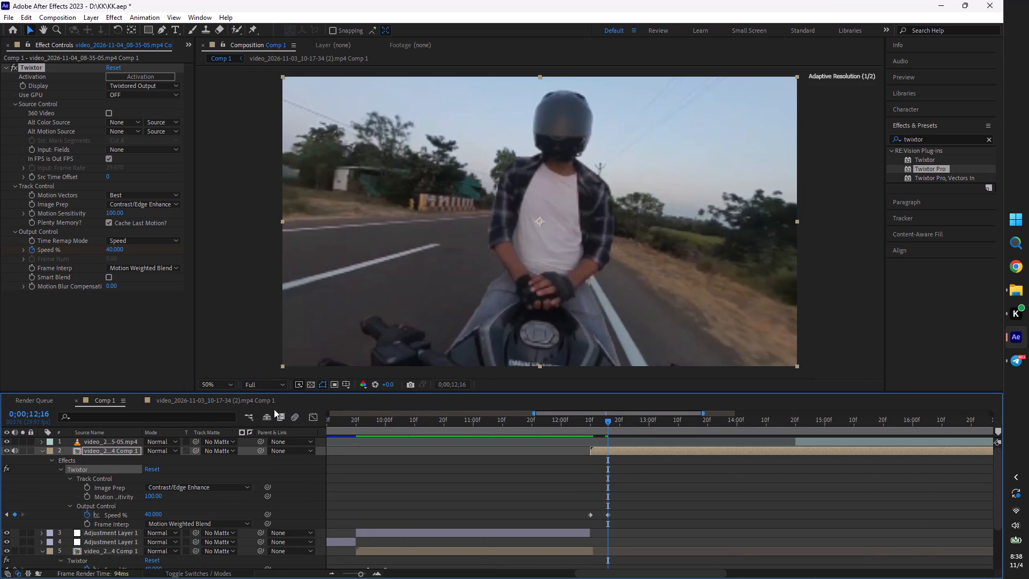
left_click(268, 384)
left_click(272, 453)
left_click(272, 450)
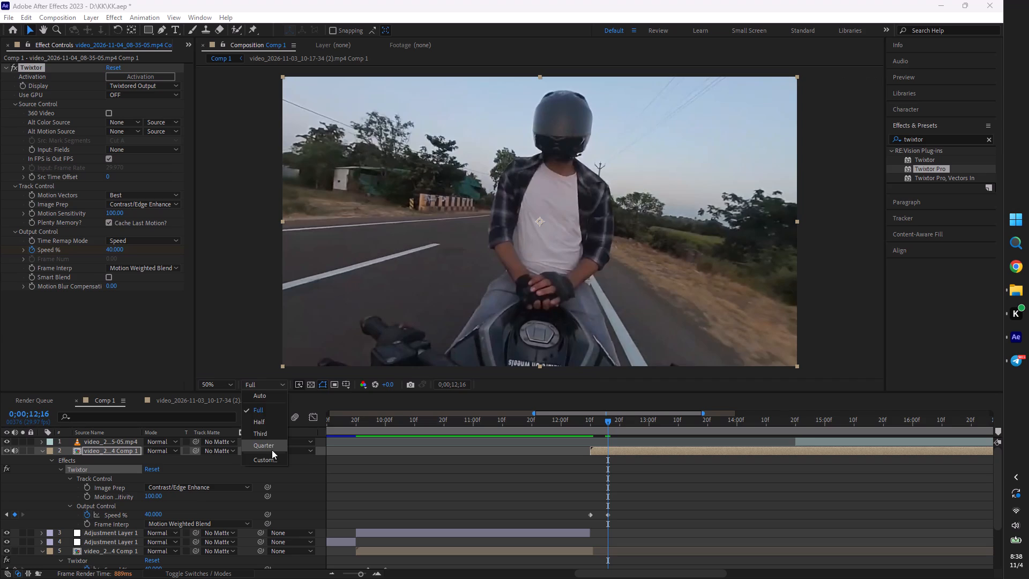
left_click(156, 516)
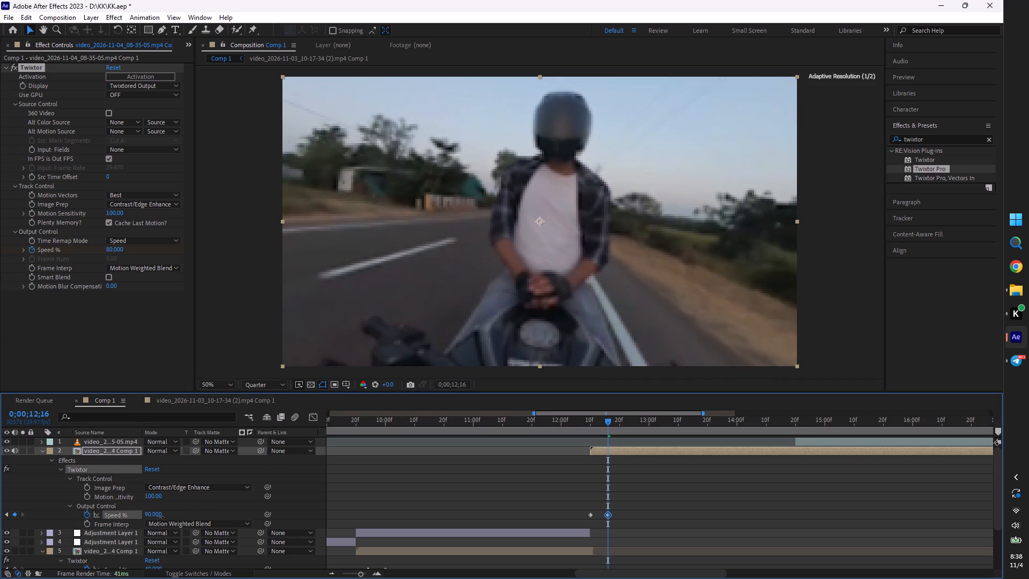
Play the retimed segment from 0;00;11;20, 0;00;12;25, 0;00;11;28 and 0;00;14;05 to check its speed and the cuts around it.
left_click(592, 420)
key("space")
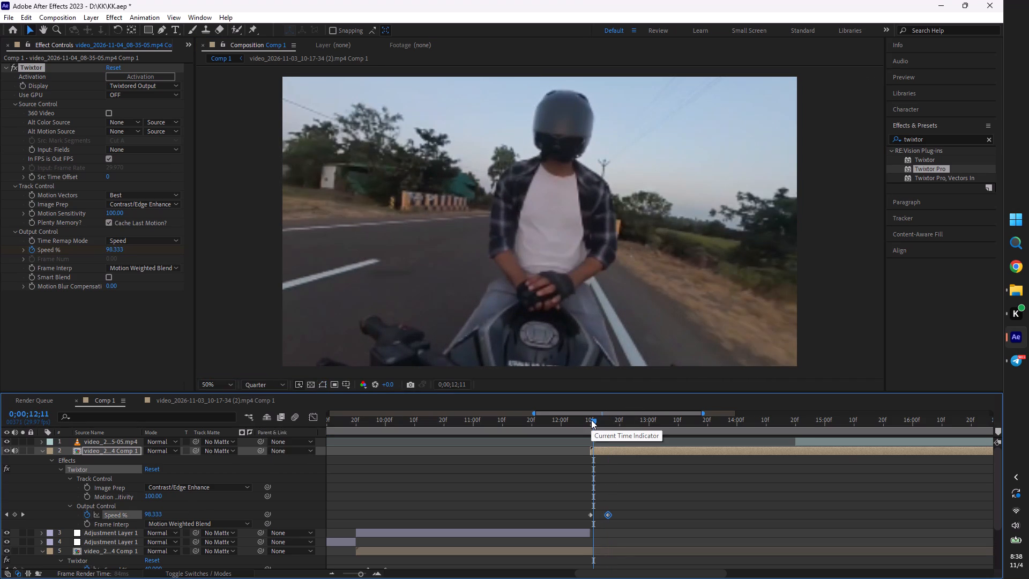
left_click_drag(593, 420, 530, 436)
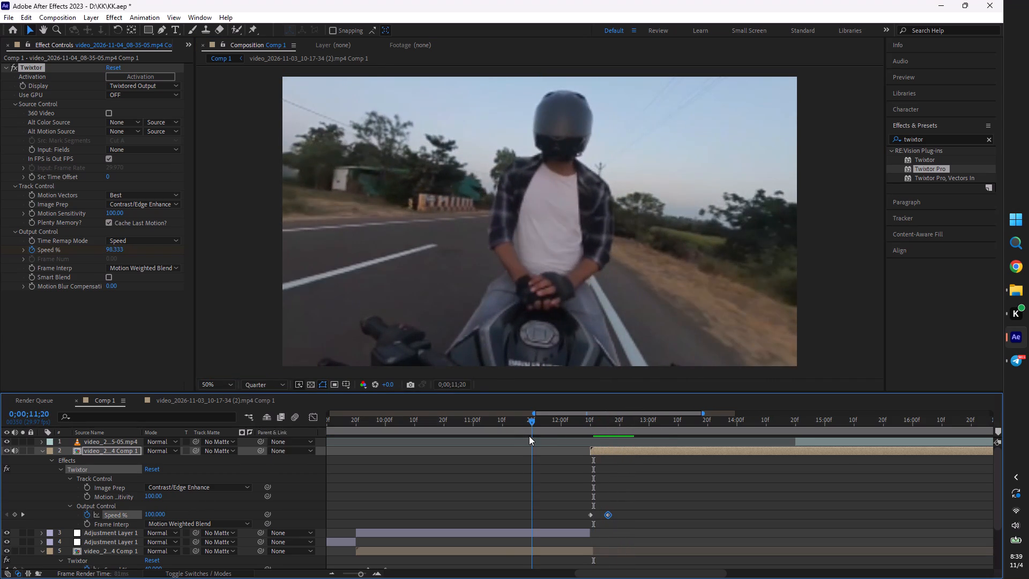
key("space")
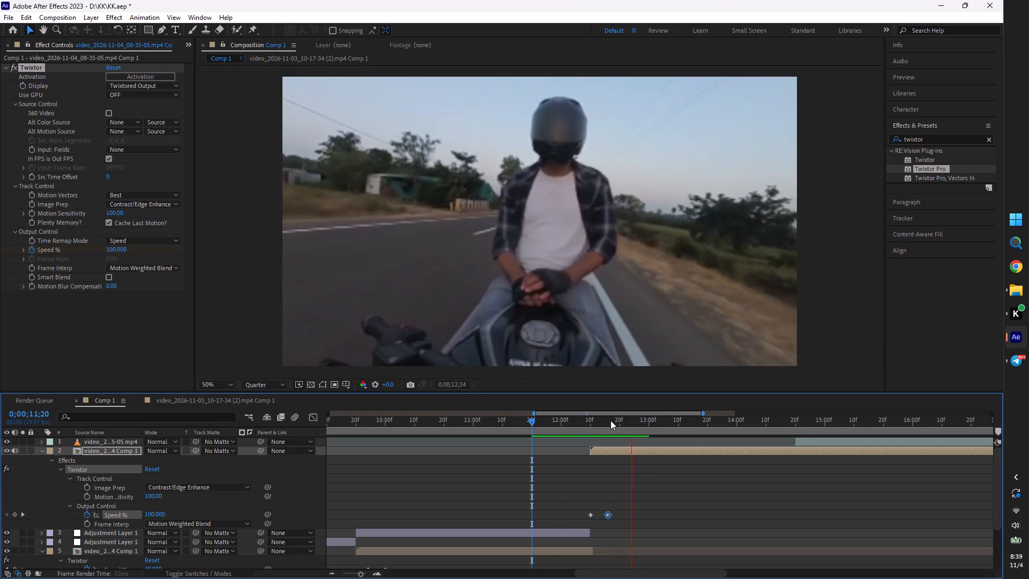
left_click(613, 420)
left_click_drag(615, 421, 635, 427)
key("space")
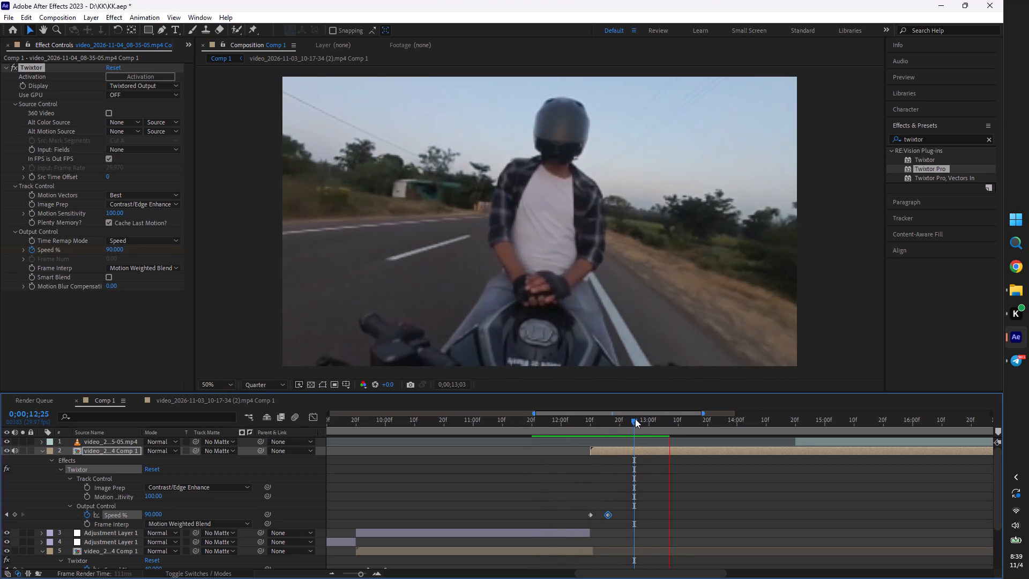
left_click_drag(635, 418, 555, 424)
key("space")
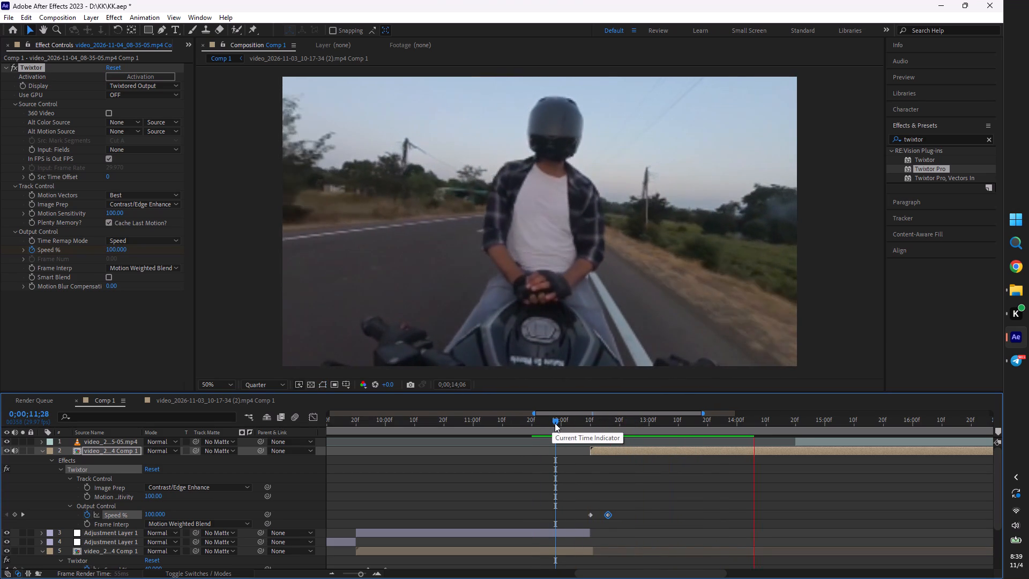
left_click(555, 423)
key("space")
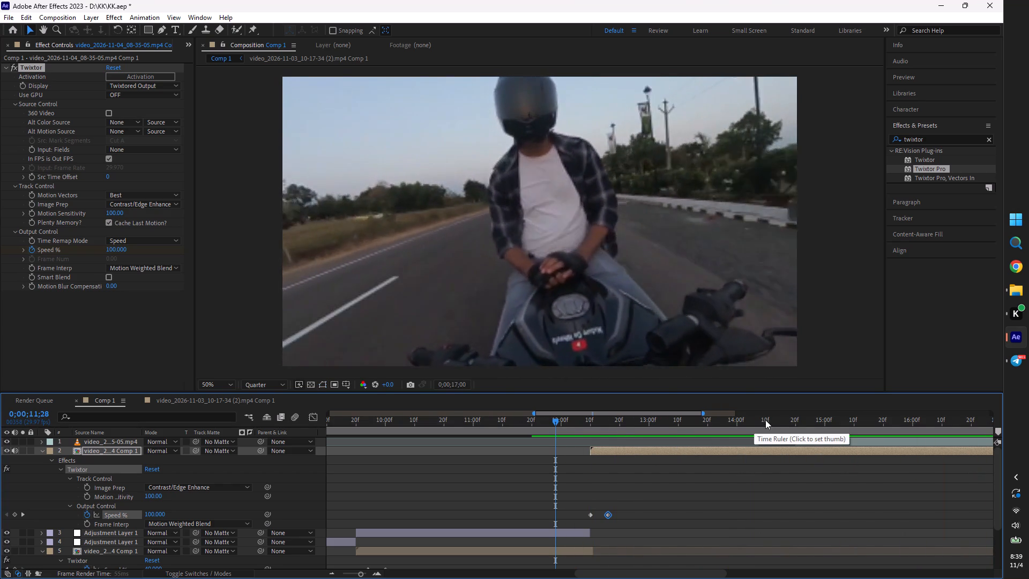
left_click(750, 420)
key("space")
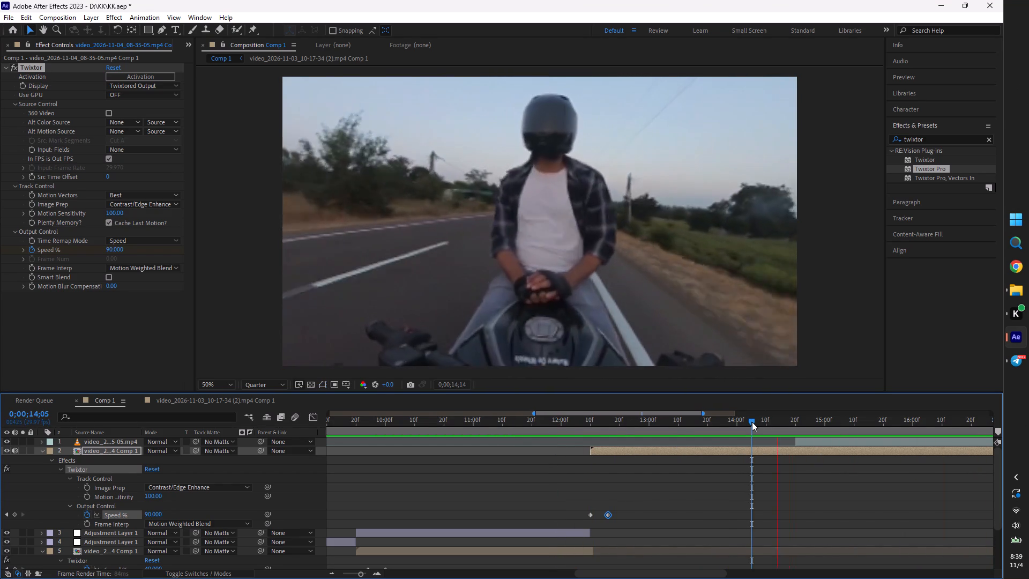
Split the second Twixtor pre-comp at 0;00;14;20, delete the part after the cut and play the ending from 0;00;14;12.
left_click_drag(752, 422, 804, 454)
key("ctrl+shift+d")
key("BackSpace")
left_click_drag(793, 420, 771, 423)
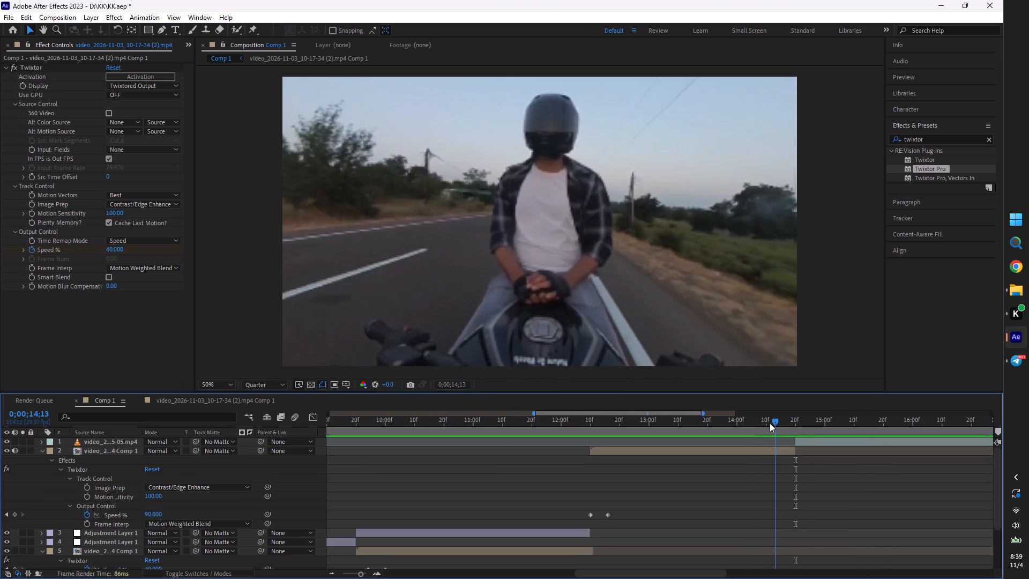
key("space")
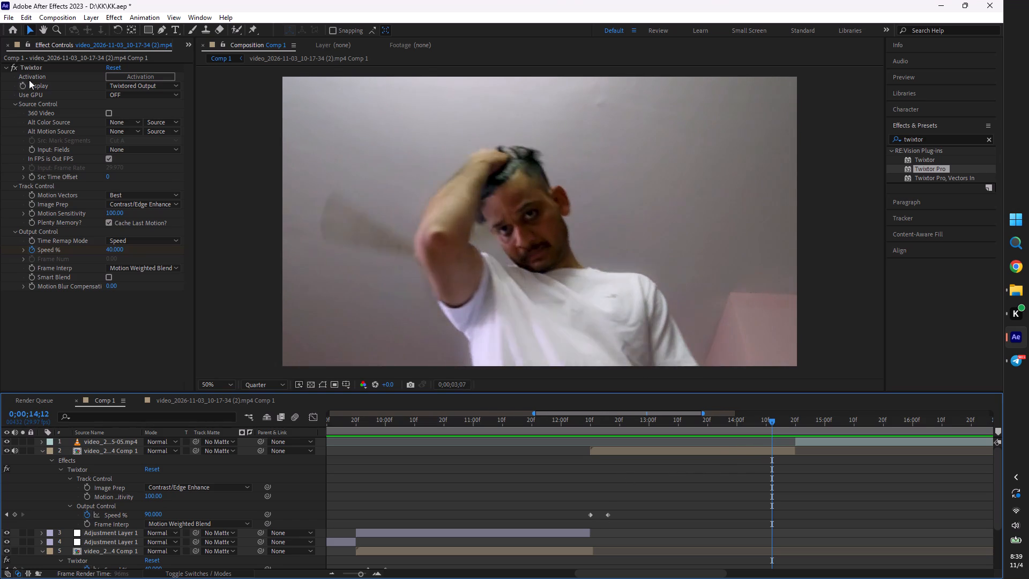
Pre-compose the riding clip starting at 0;00;14;20 and paste onto it the keyframed Twixtor effect copied from the earliest pre-comp.
left_click(37, 65)
key("ctrl+c")
left_click(788, 417)
left_click_drag(791, 419, 799, 423)
left_click(811, 440)
right_click(809, 439)
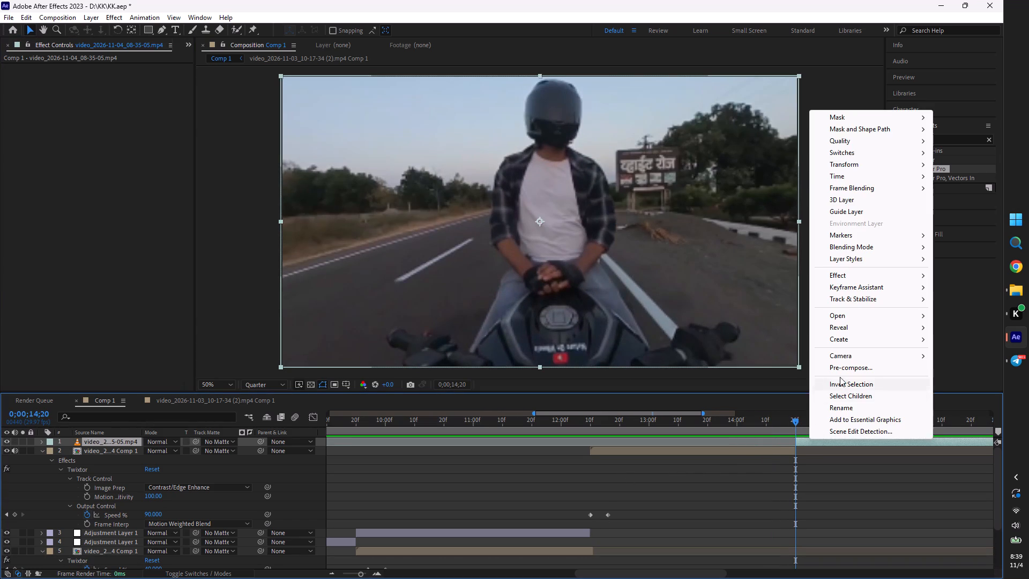
left_click(843, 368)
left_click(562, 345)
left_click(558, 348)
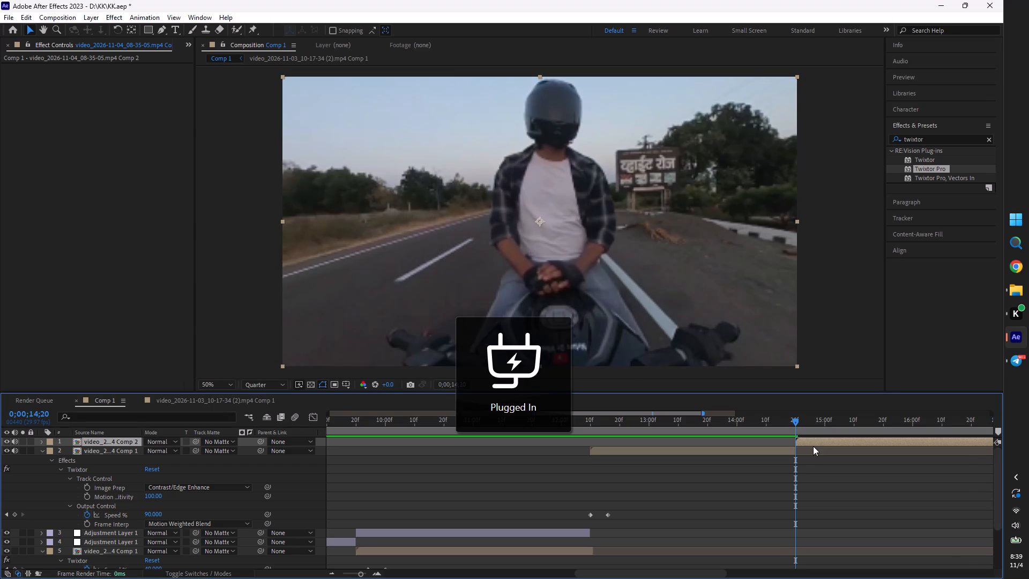
key("ctrl+v")
Preview from 0;00;14;16, reveal the newest pre-comp's Speed % keyframes and set the one at 0;00;14;26 to 80.
left_click(784, 424)
key("space")
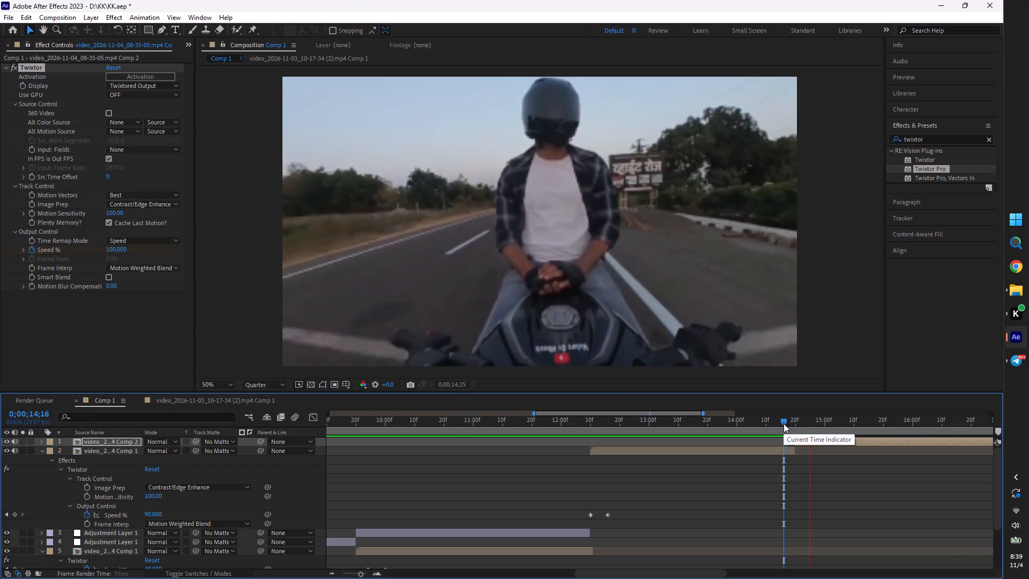
left_click(784, 424)
key("space")
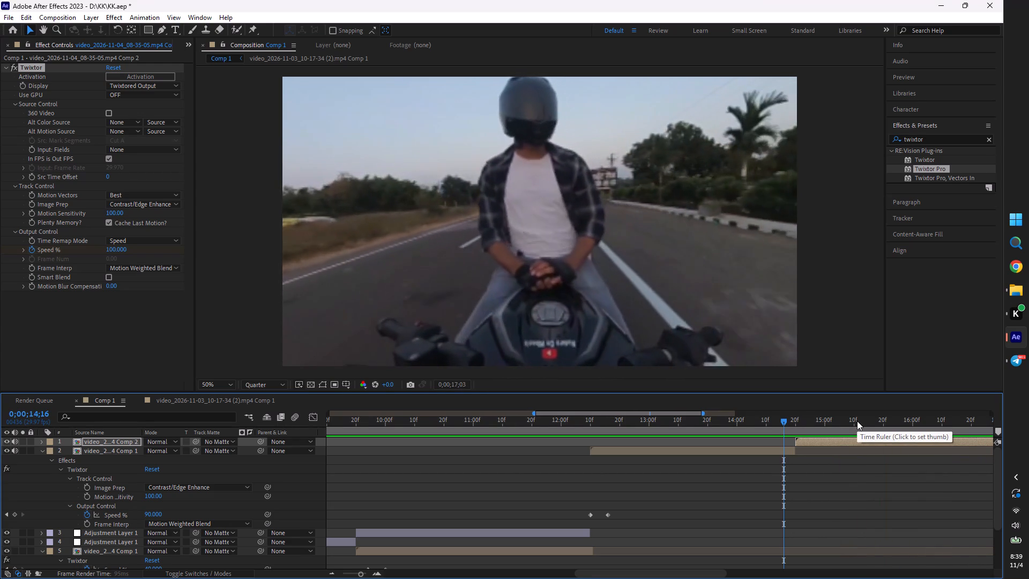
left_click_drag(810, 419, 817, 429)
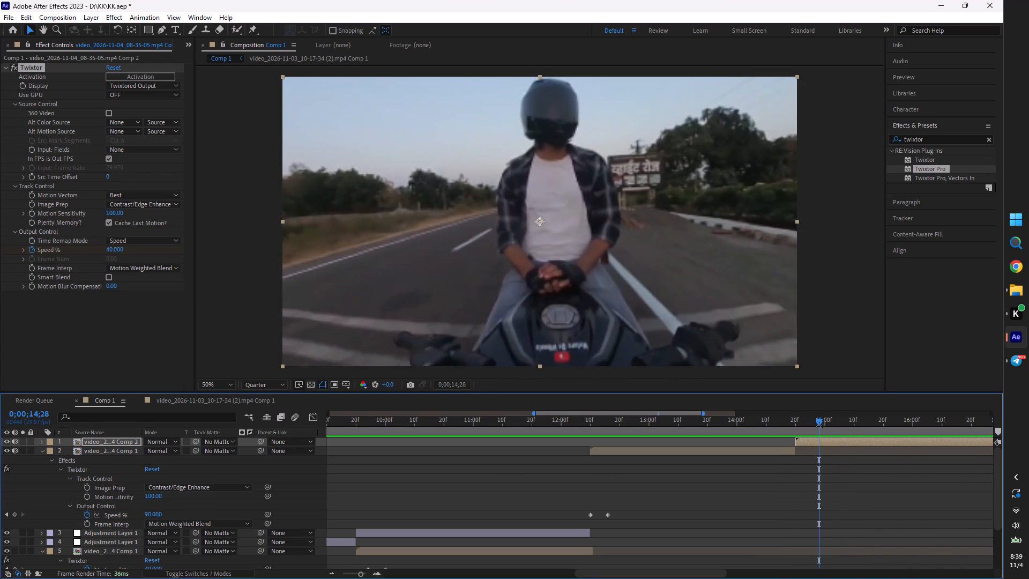
key("u")
left_click_drag(821, 424, 815, 424)
left_click(112, 249)
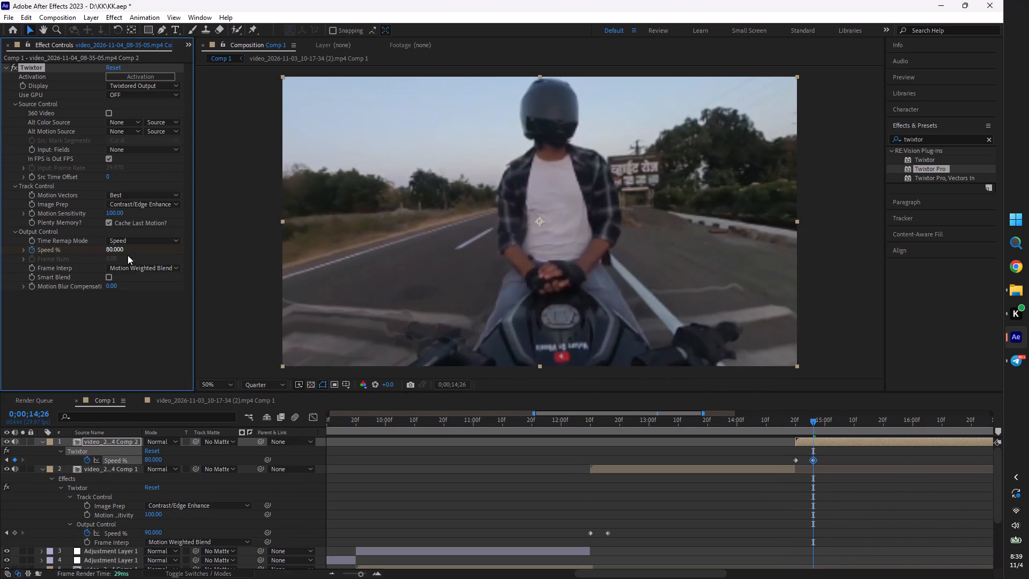
Play the newest pre-comp from 0;00;14;17, 0;00;15;13 and 0;00;16;01 to check its speed.
left_click(786, 419)
key("space")
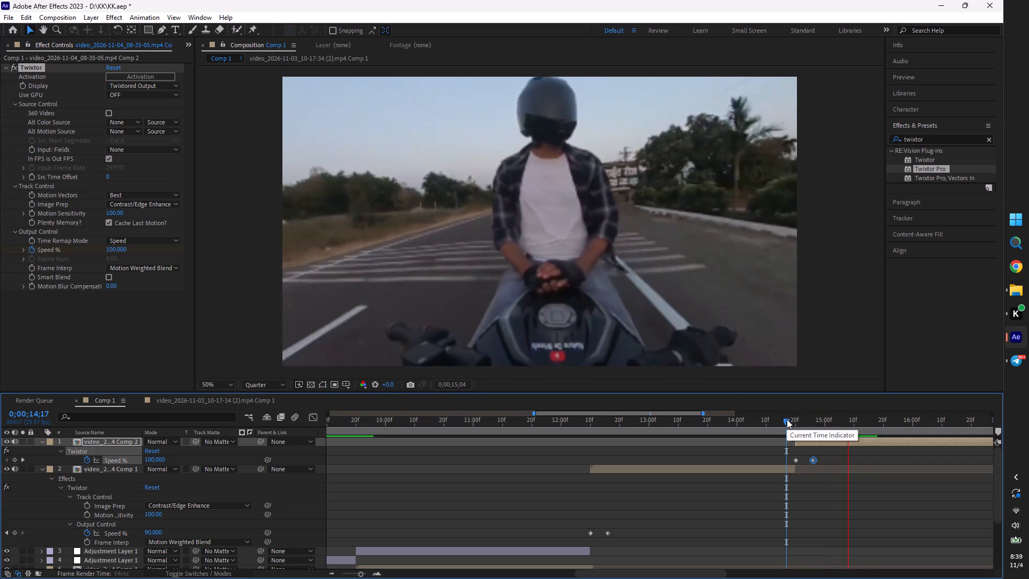
left_click(862, 424)
key("space")
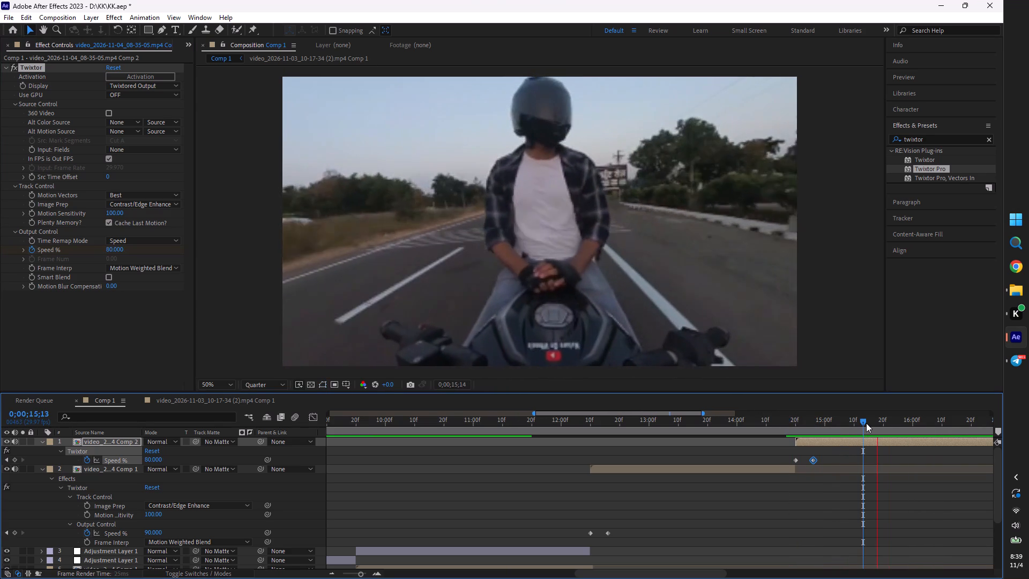
left_click_drag(864, 421, 916, 429)
key("space")
Add Speed % keyframes to the newest pre-comp: 80 at 0;00;16;01, 160 at 0;00;16;07 and 50 at 0;00;16;13.
left_click(916, 422)
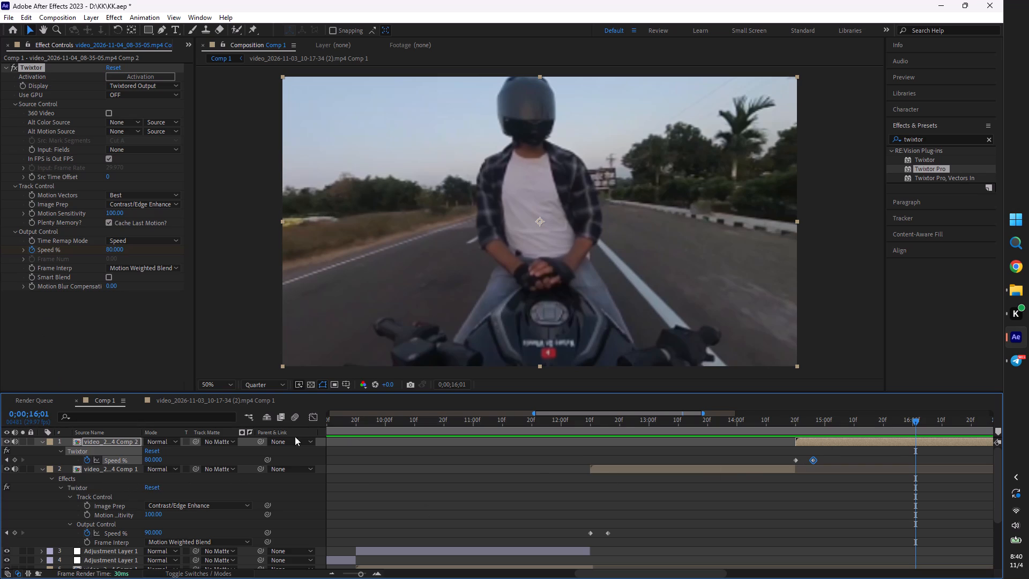
left_click(13, 458)
left_click_drag(925, 418, 932, 420)
left_click(155, 456)
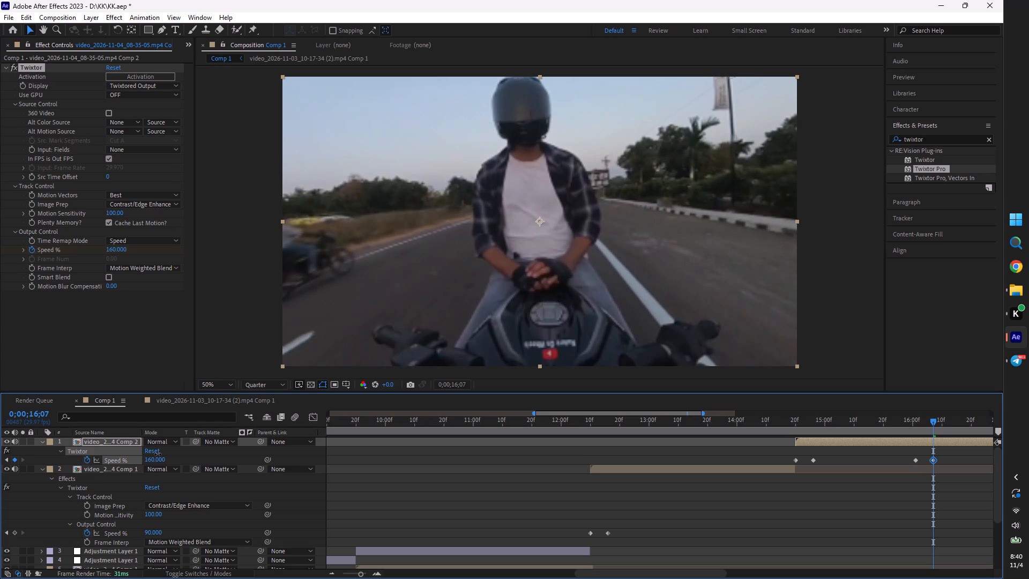
left_click(948, 419)
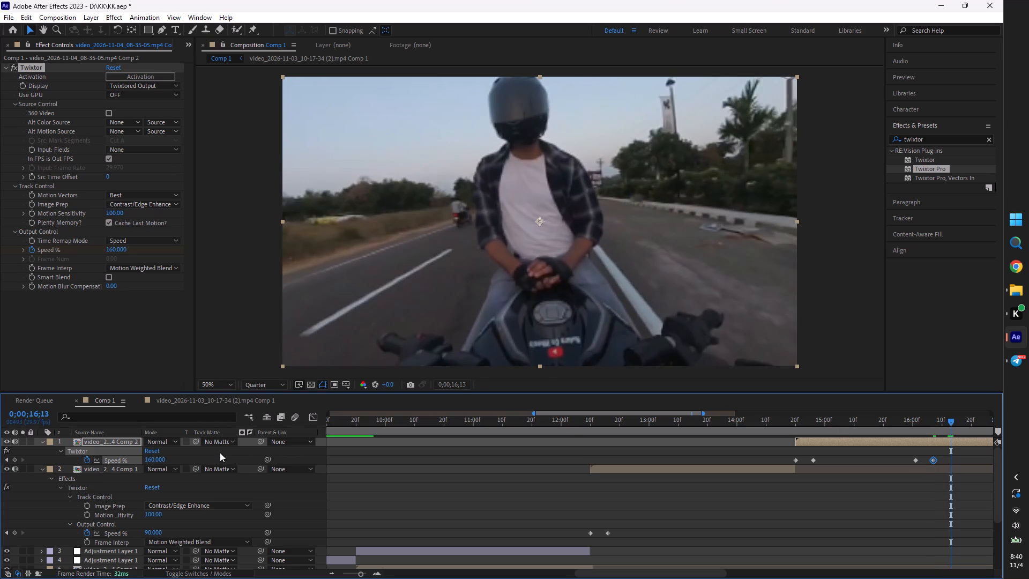
left_click(149, 463)
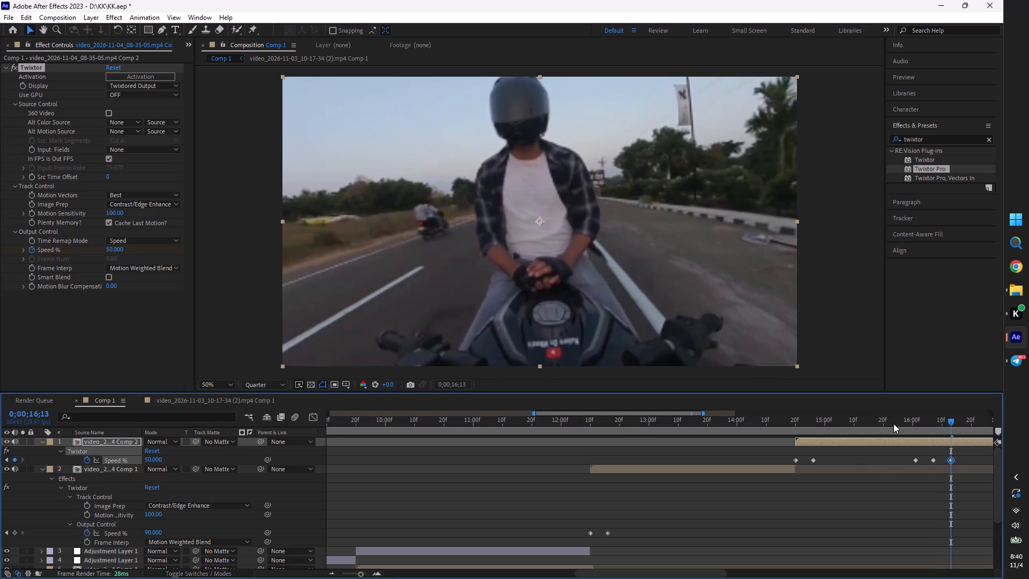
Play the speed ramp from 0;00;15;23 and set the Speed % keyframe at 0;00;16;13 to 82.
left_click(893, 424)
key("space")
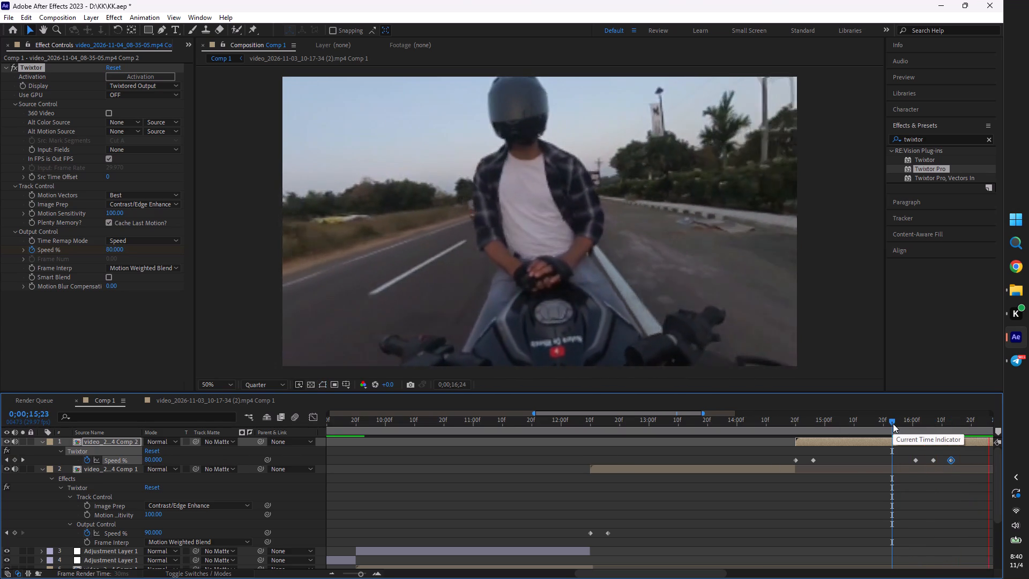
left_click_drag(893, 424, 843, 422)
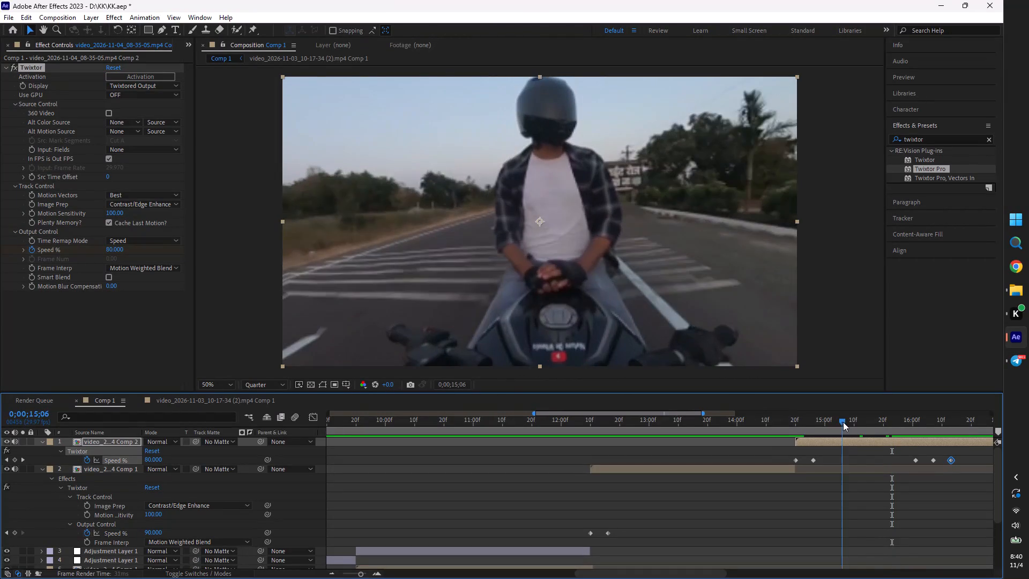
left_click_drag(843, 422, 931, 467)
left_click(936, 461)
double_click(932, 459)
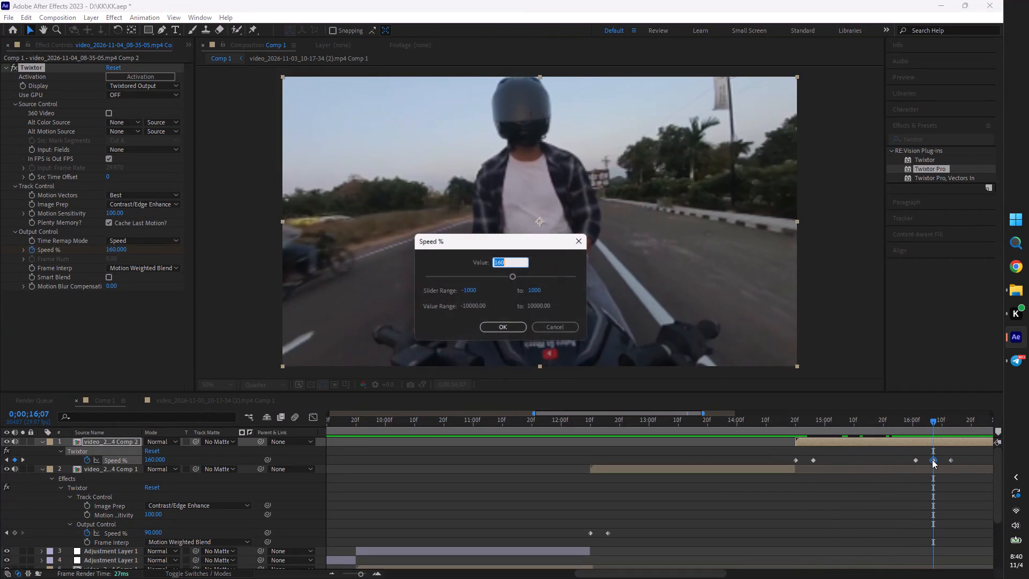
left_click(556, 329)
double_click(950, 459)
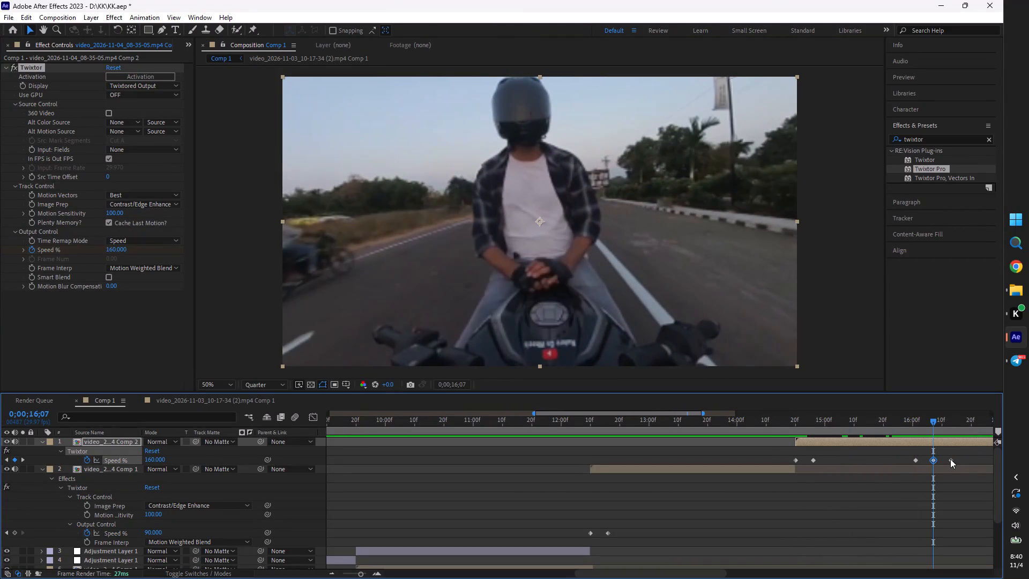
type("82")
key("Return")
Play the retimed segment from 0;00;15;27 and 0;00;14;16, and review the whole sequence with the full timeline in view, stopping at 0;00;10;17.
left_click(904, 428)
key("space")
left_click(903, 418)
key("space")
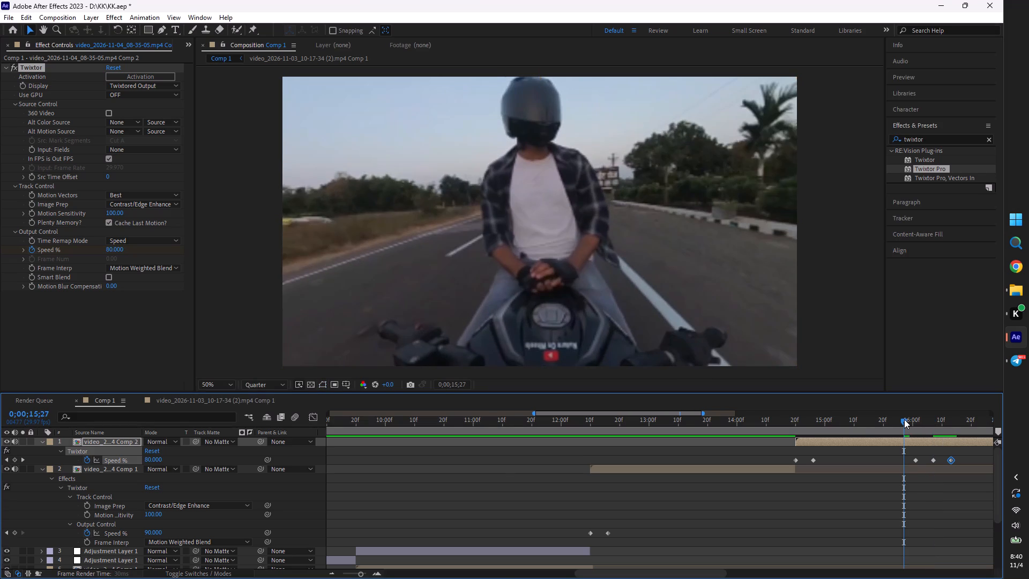
left_click_drag(904, 419, 784, 430)
key("space")
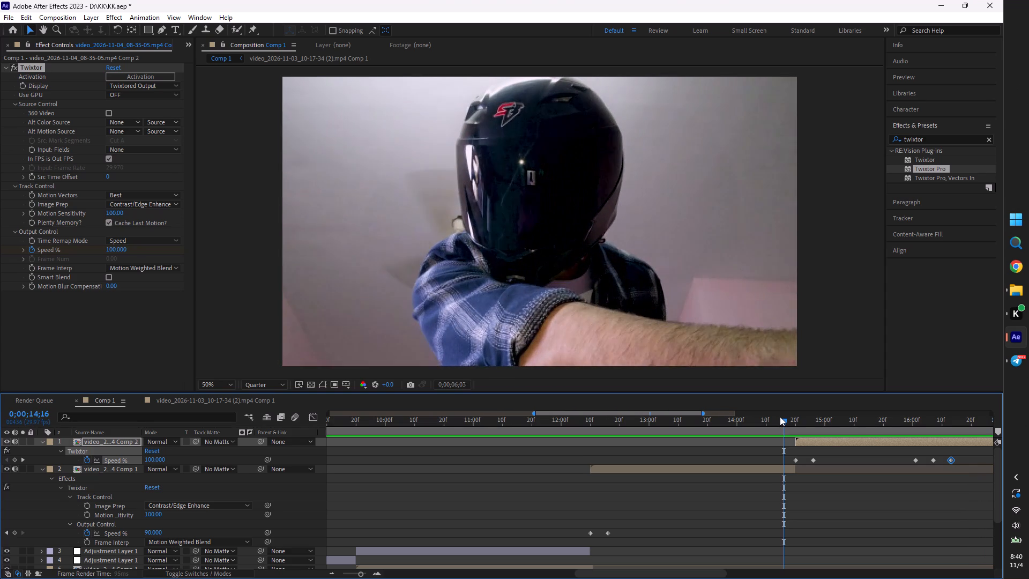
type("---")
scroll(751, 441, "down", 5)
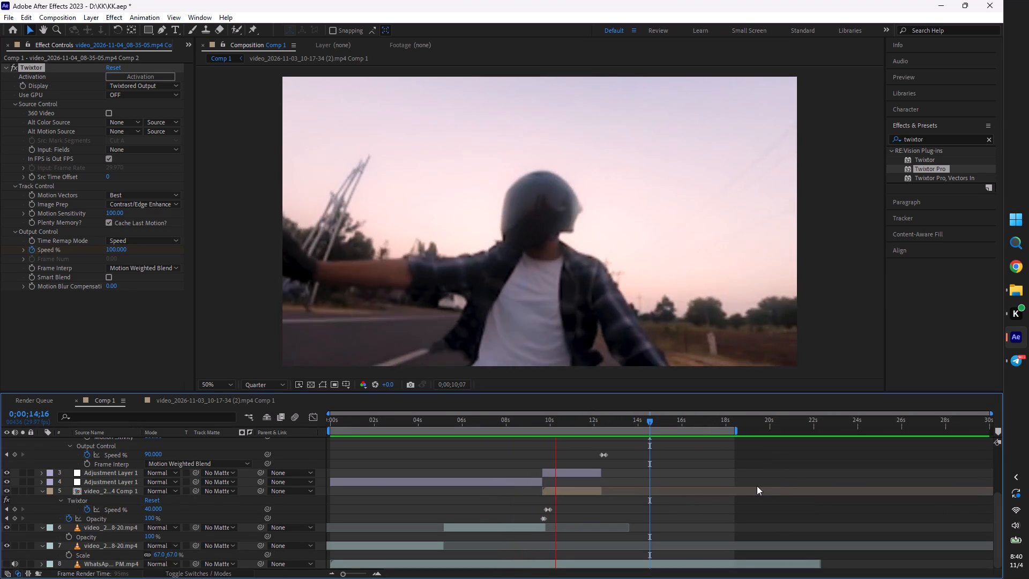
left_click(563, 422)
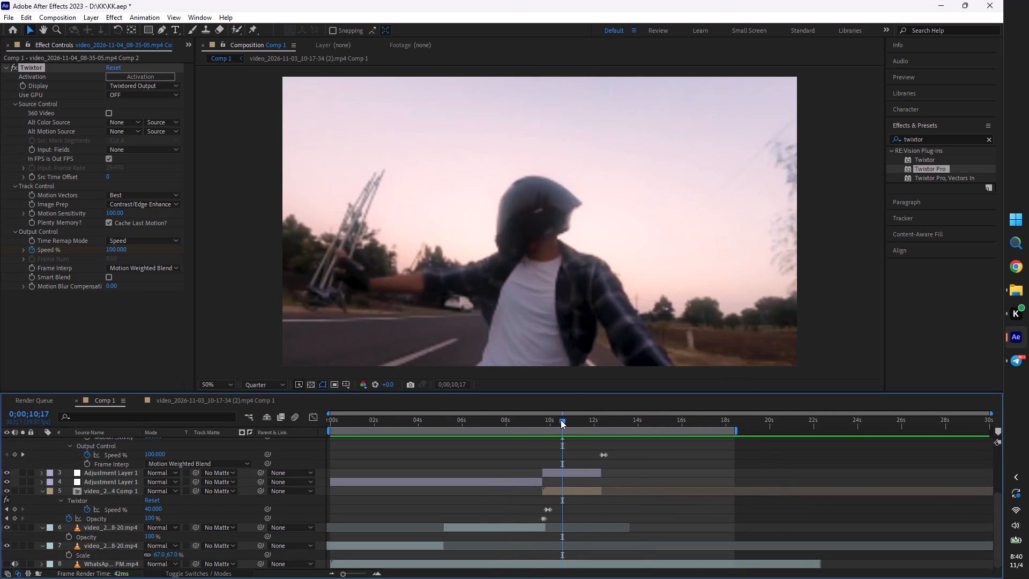
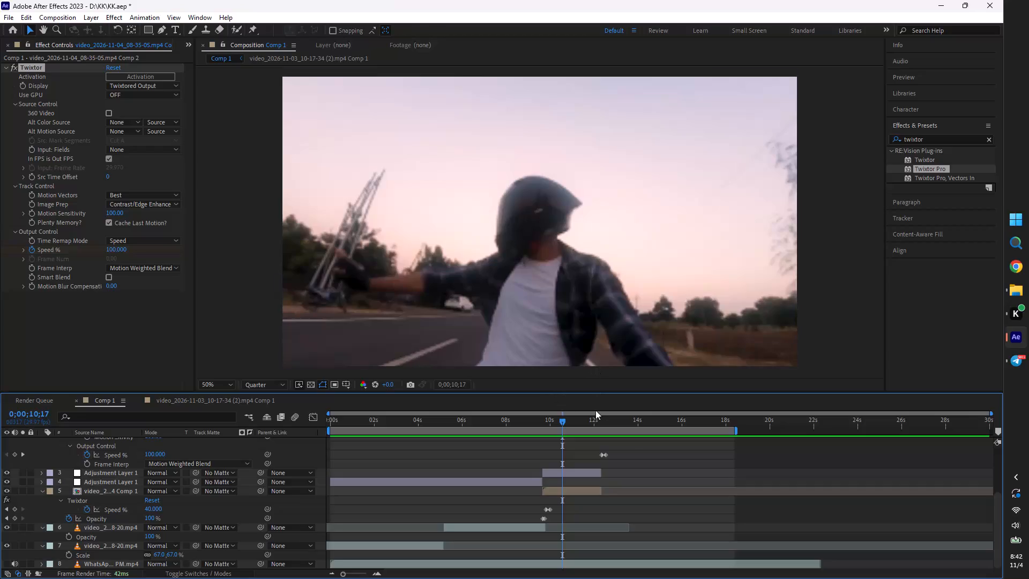
Move the second Speed % keyframe of the 0;00;12;10 pre-comp to about 0;00;12;21 and set it to 82.
scroll(628, 444, "up", 5)
key("space")
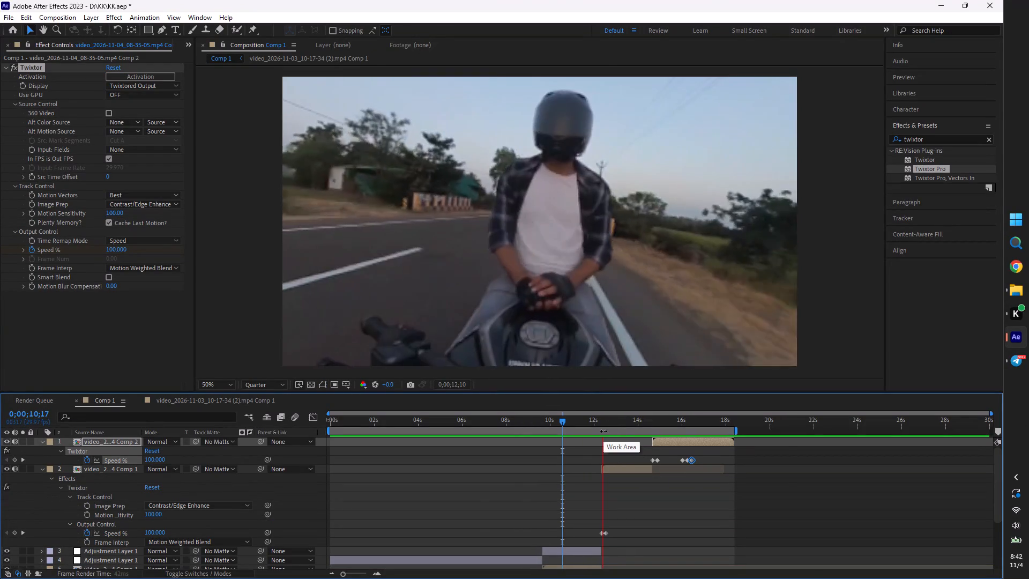
double_click(609, 423)
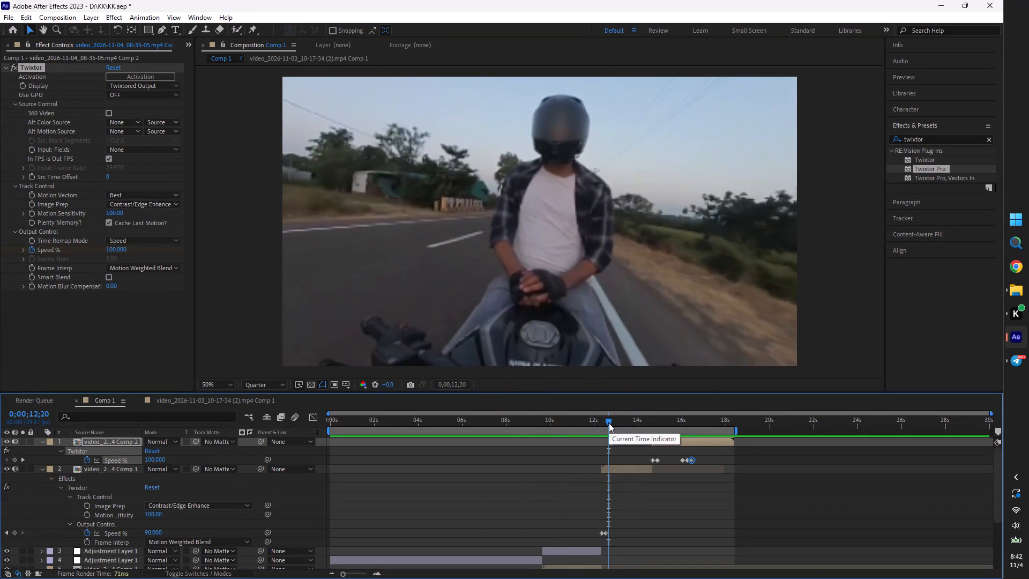
key("space")
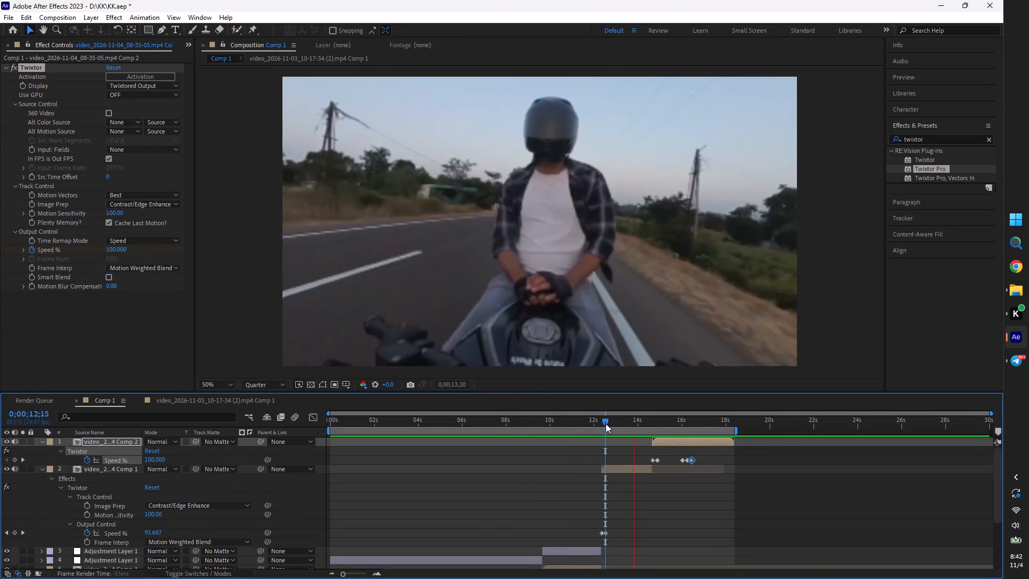
left_click_drag(606, 424, 621, 432)
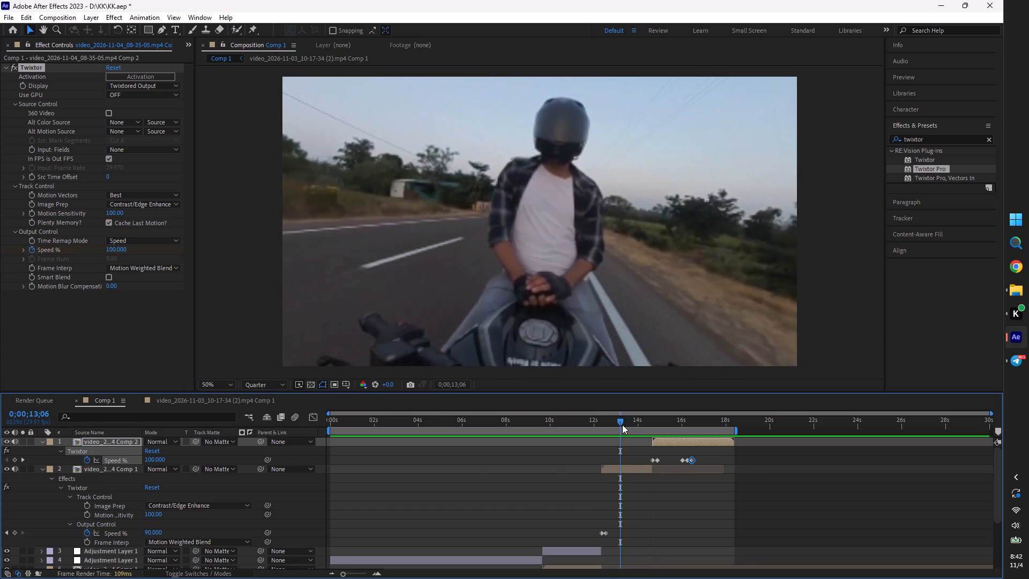
left_click_drag(622, 425, 614, 428)
left_click(606, 531)
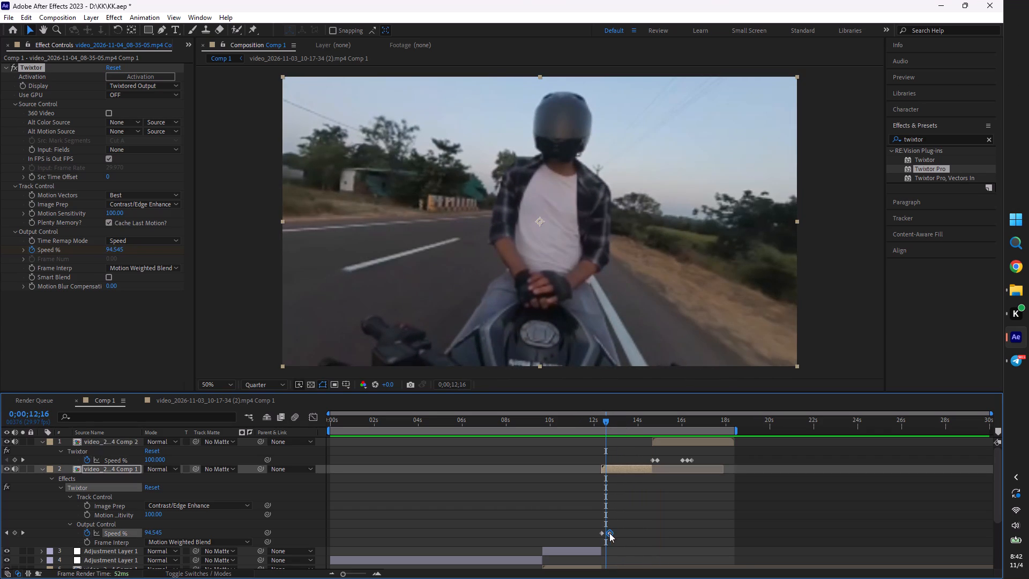
left_click_drag(606, 421, 600, 426)
double_click(608, 531)
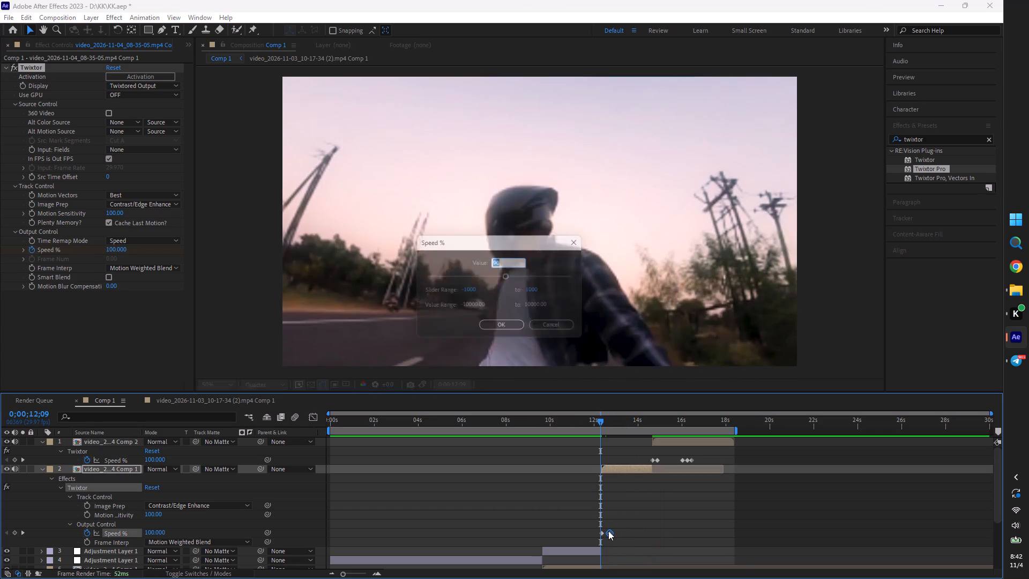
type("82")
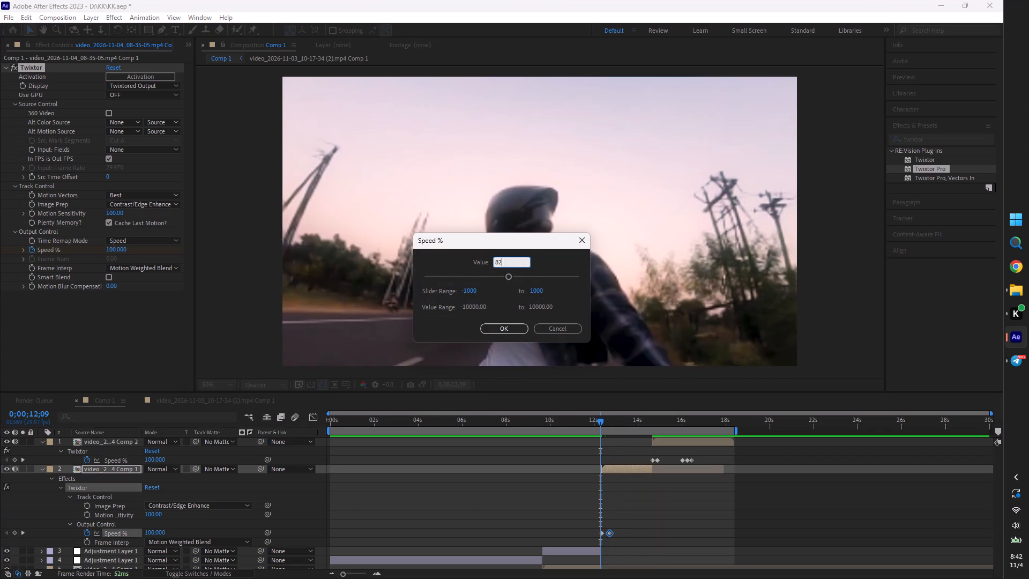
key("Return")
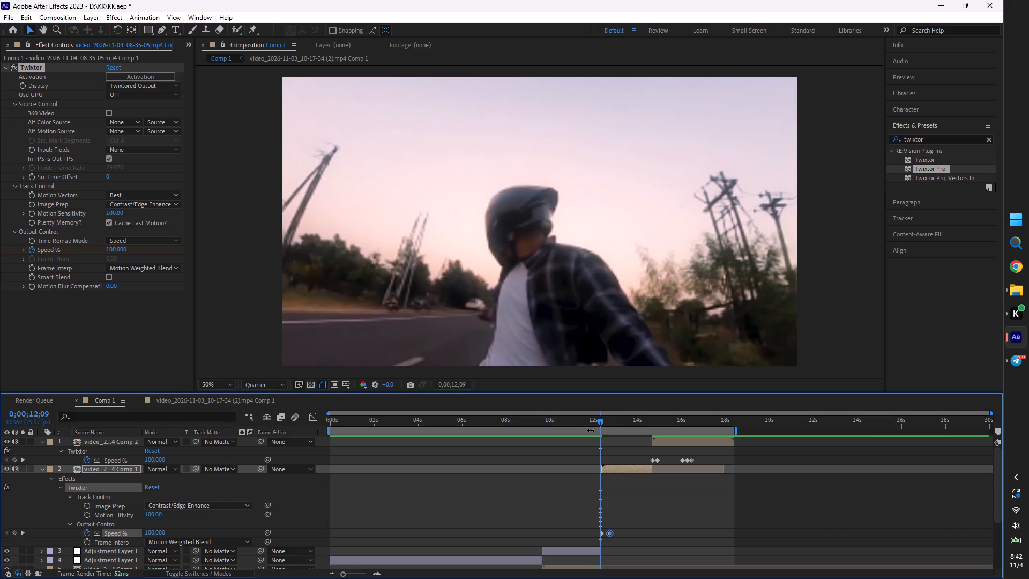
Add Speed % keyframes to the same pre-comp: 82 just before 0;00;13;15, 112 at 0;00;13;20 and 82 at 0;00;13;26.
left_click(591, 422)
key("space")
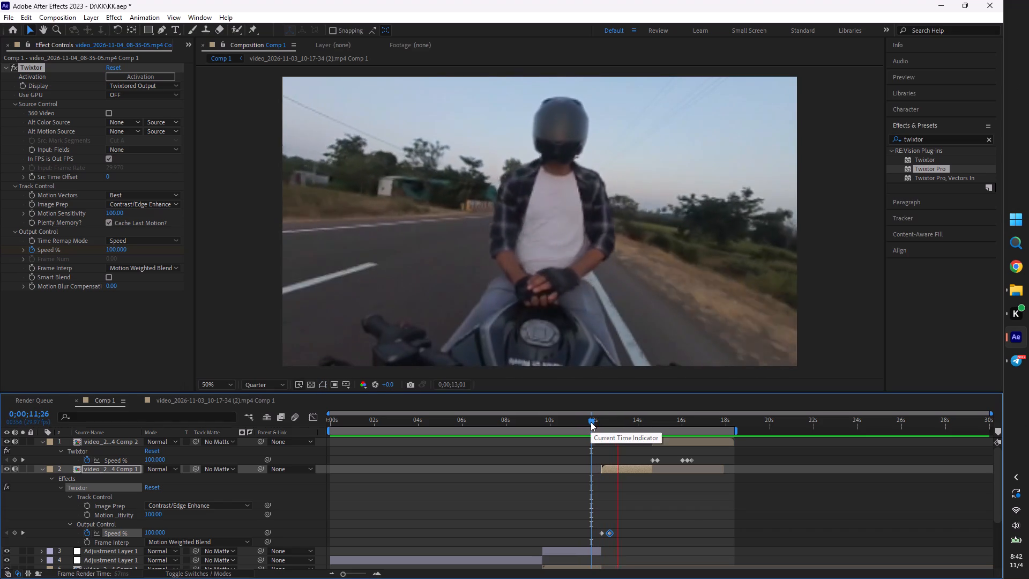
left_click_drag(591, 422, 627, 436)
key("space")
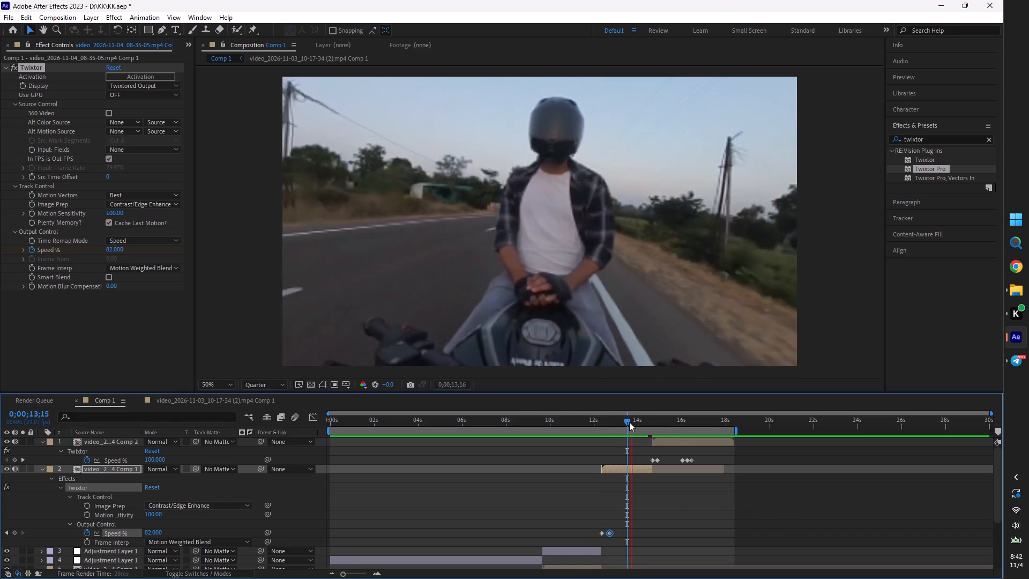
left_click(629, 422)
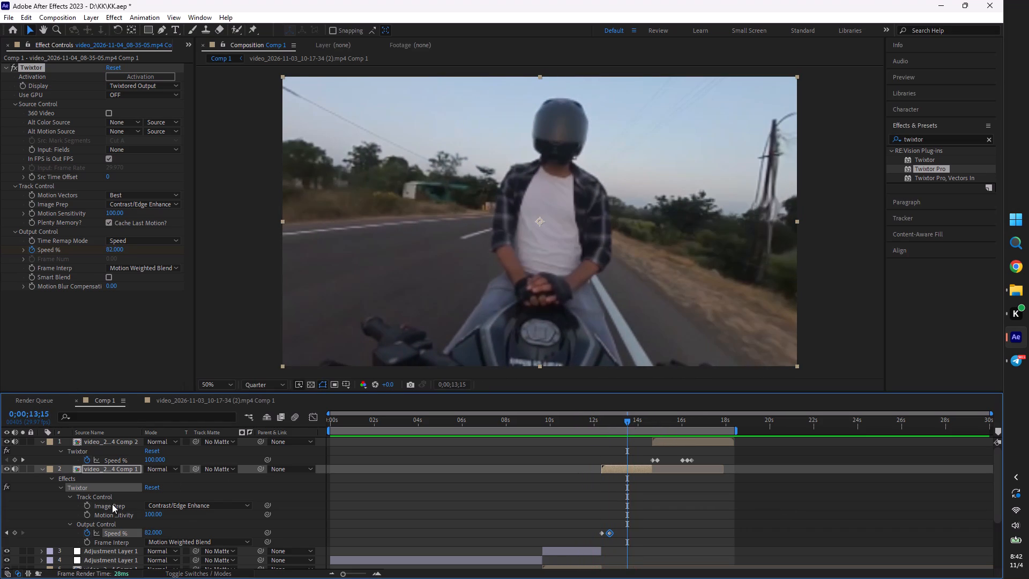
left_click(14, 531)
left_click(625, 532)
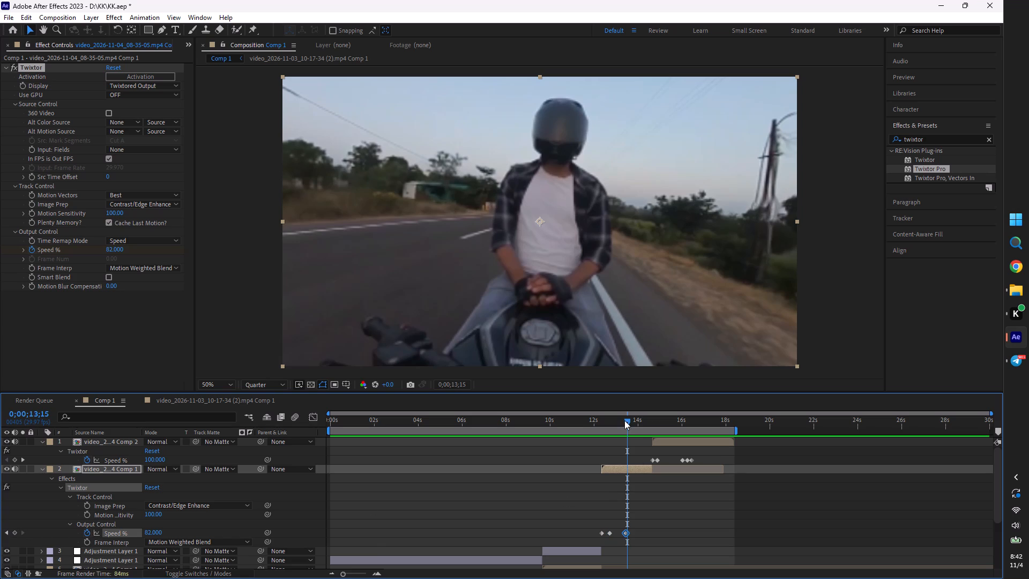
left_click(628, 419)
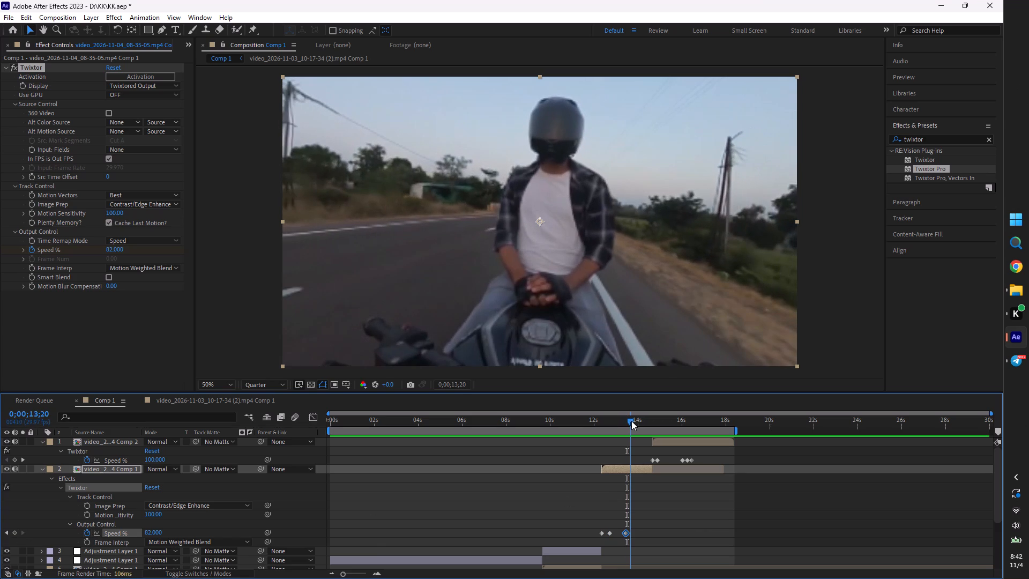
left_click(147, 536)
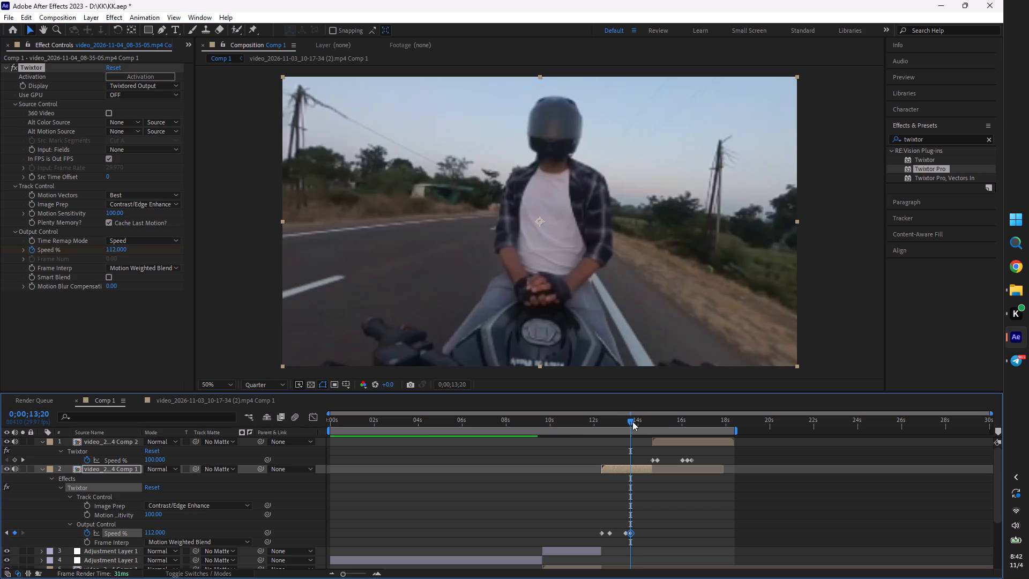
left_click(632, 421)
left_click(155, 536)
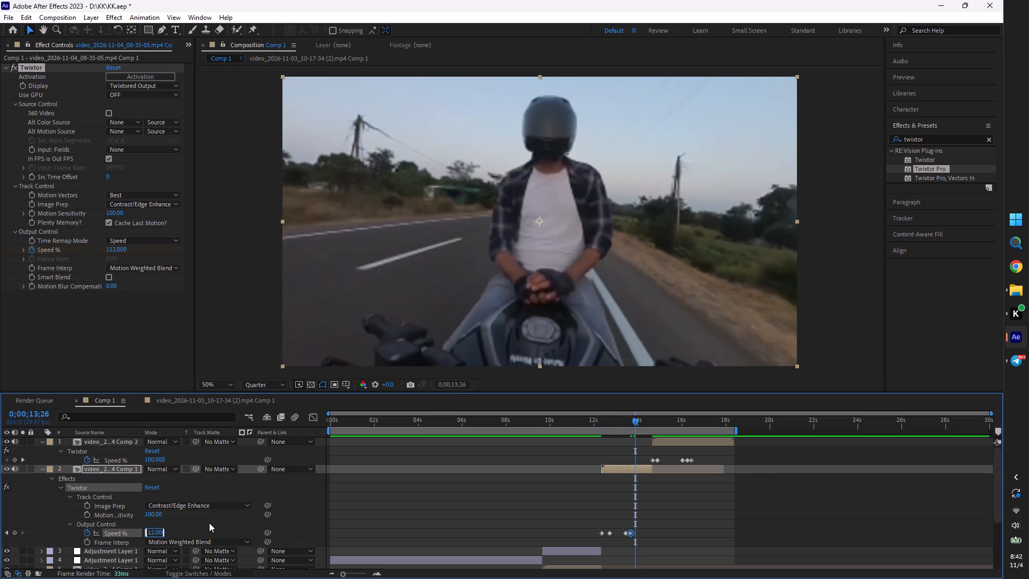
type("82")
key("Return")
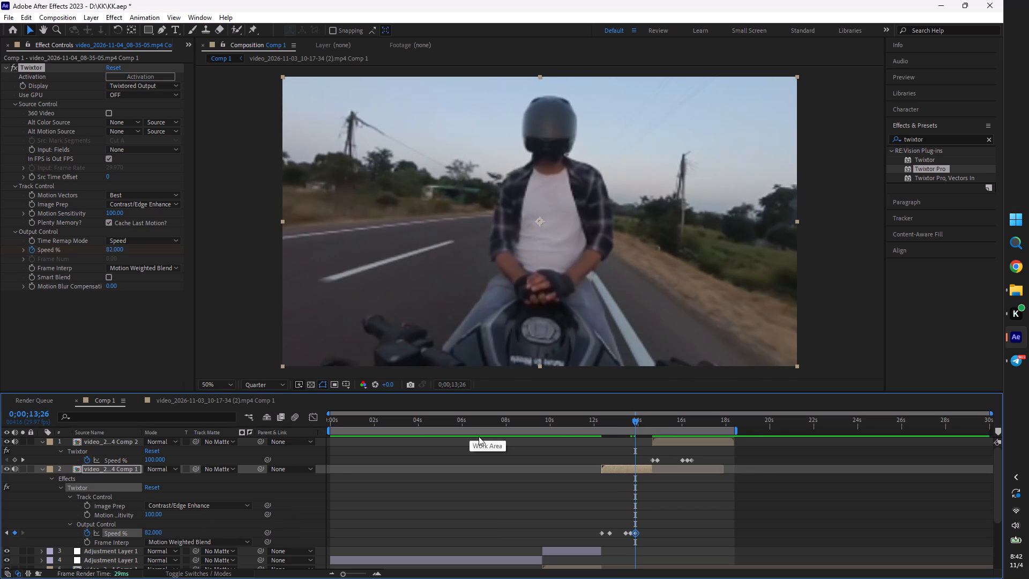
Play the sequence from 0;00;11;25 to check the new speed ramp.
left_click(592, 420)
key("space")
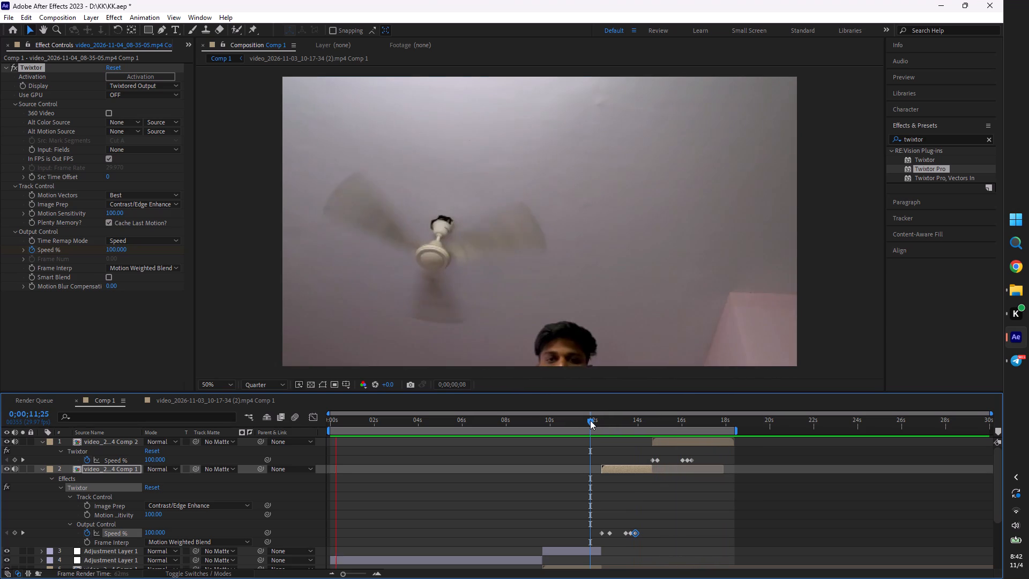
left_click(590, 420)
Move the adjustment layer with Lumetri Color and S_Glow above both riding pre-comps and extend its end to the end of the last clip.
left_click(603, 548)
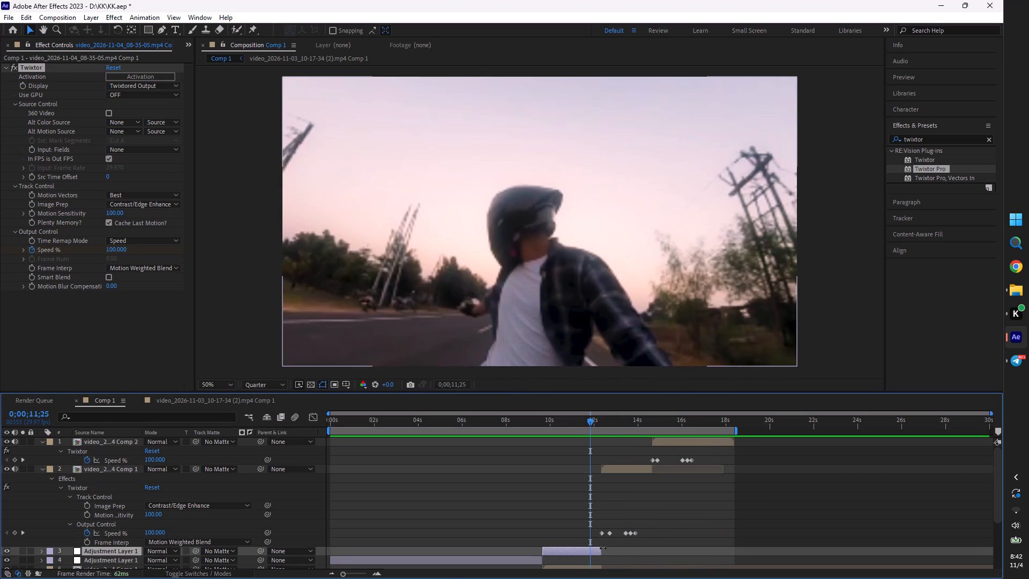
left_click_drag(114, 552, 112, 438)
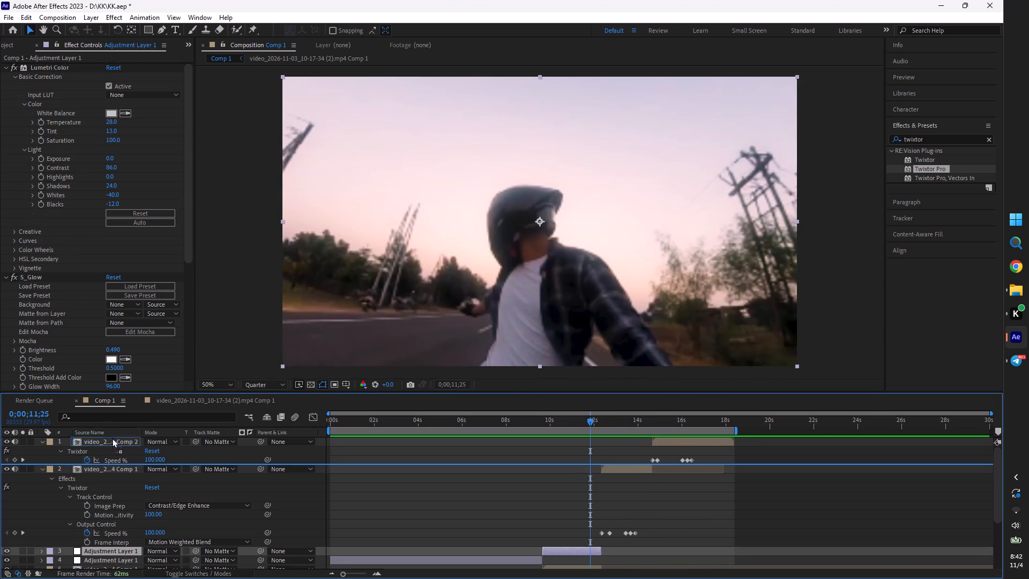
left_click_drag(112, 438, 111, 441)
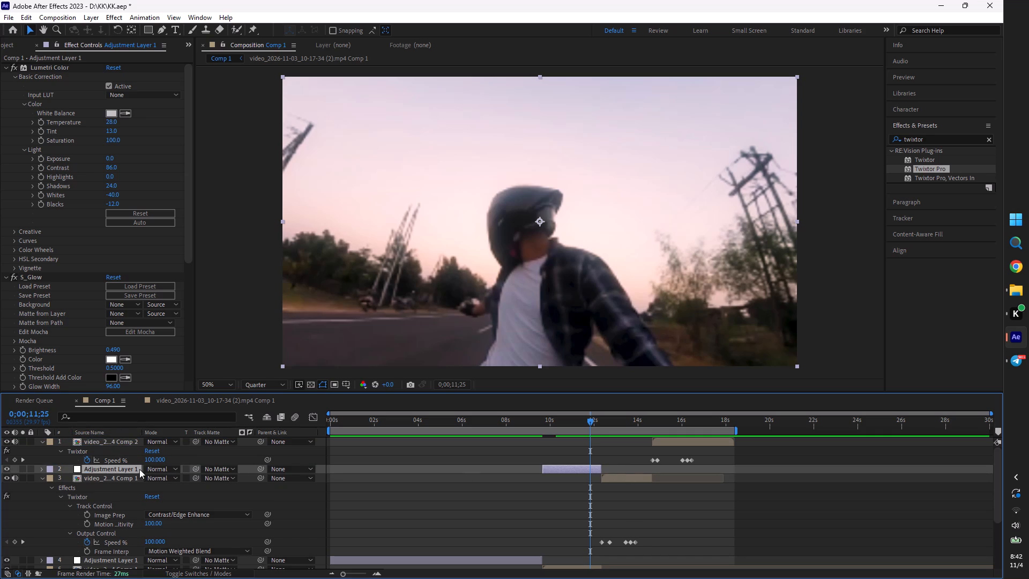
left_click_drag(129, 470, 134, 441)
left_click_drag(602, 444, 734, 468)
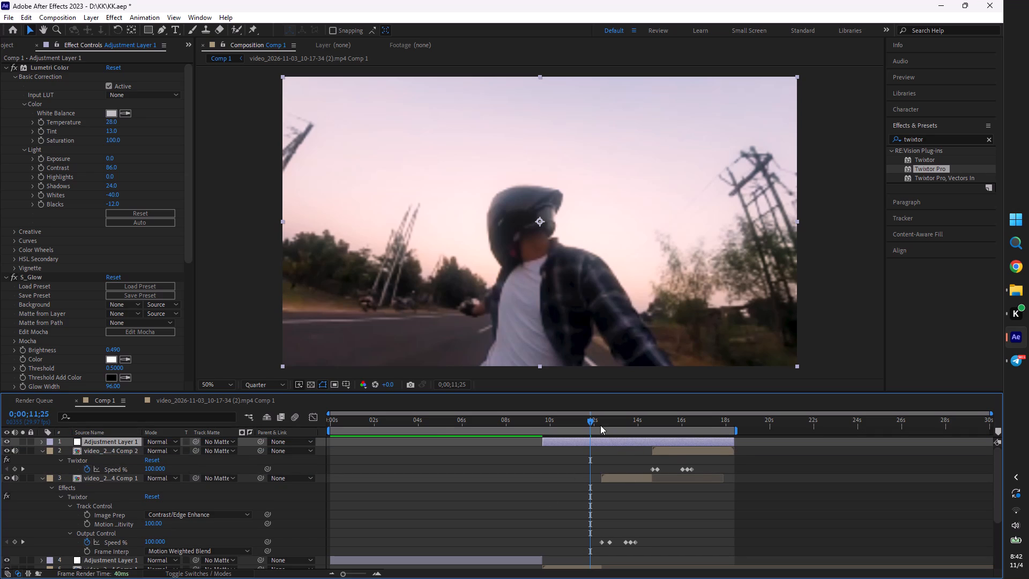
Play the sequence from the start and scrub between 0;00;09;19 and 0;00;09;29 to examine the cut to the riding shot.
left_click_drag(589, 421, 299, 455)
key("space")
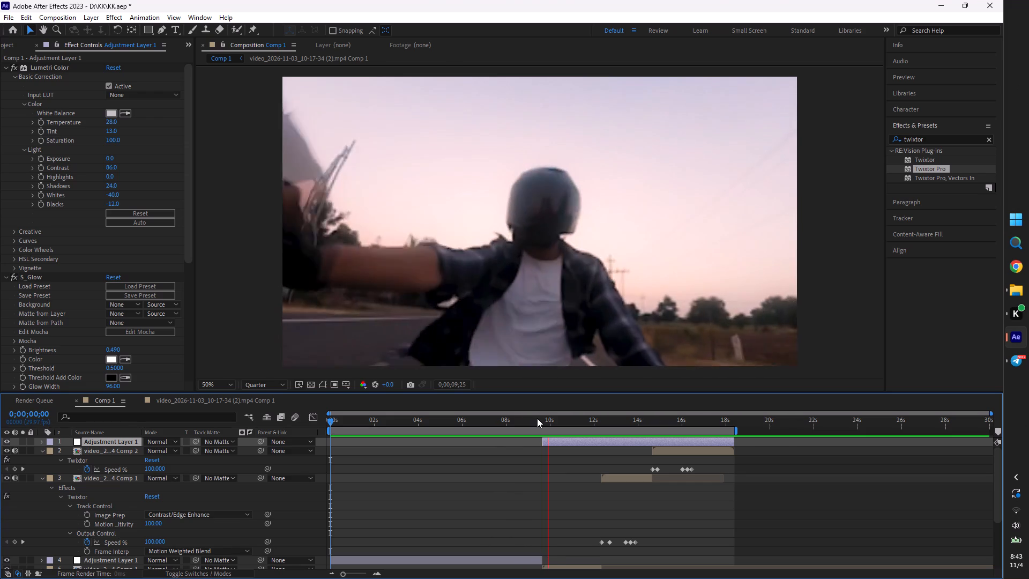
left_click_drag(536, 418, 544, 425)
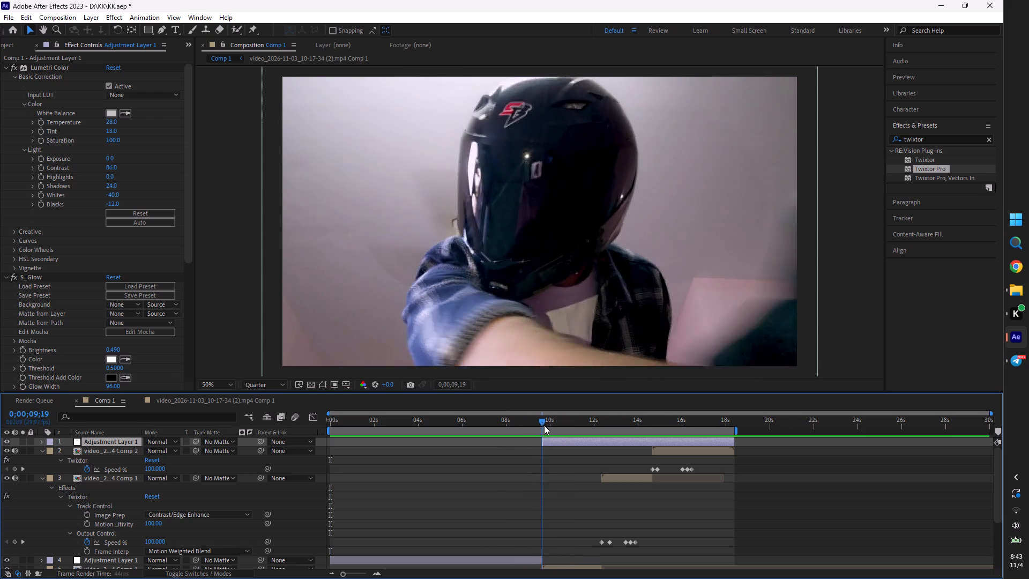
left_click_drag(544, 425, 542, 427)
left_click_drag(542, 427, 542, 428)
left_click_drag(542, 428, 549, 428)
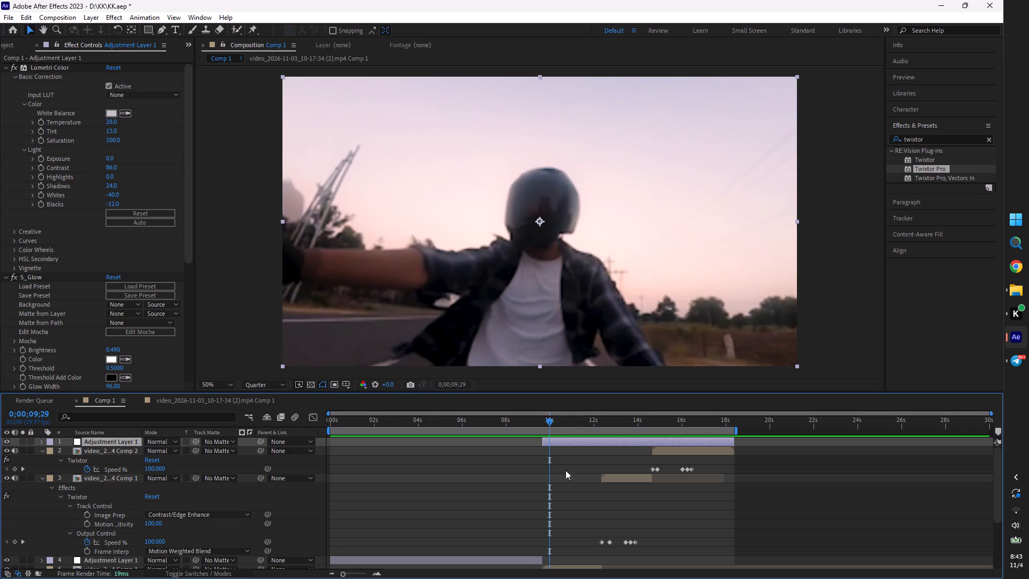
Play the helmet-to-riding transition from 0;00;09;05 and 0;00;09;13, and scrub through it frame by frame up to 0;00;09;23.
scroll(568, 479, "down", 6)
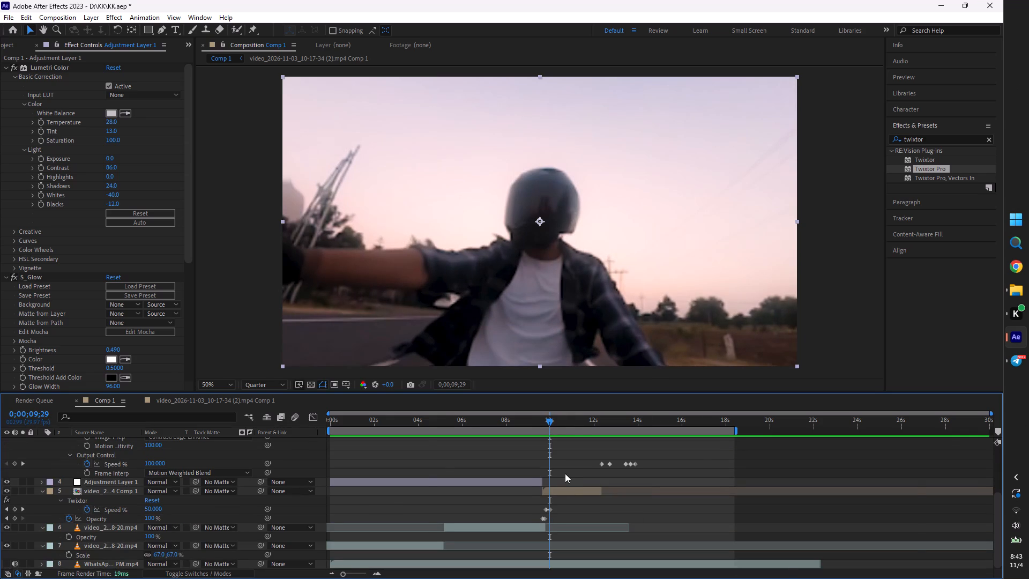
key("equal")
left_click_drag(546, 422, 514, 426)
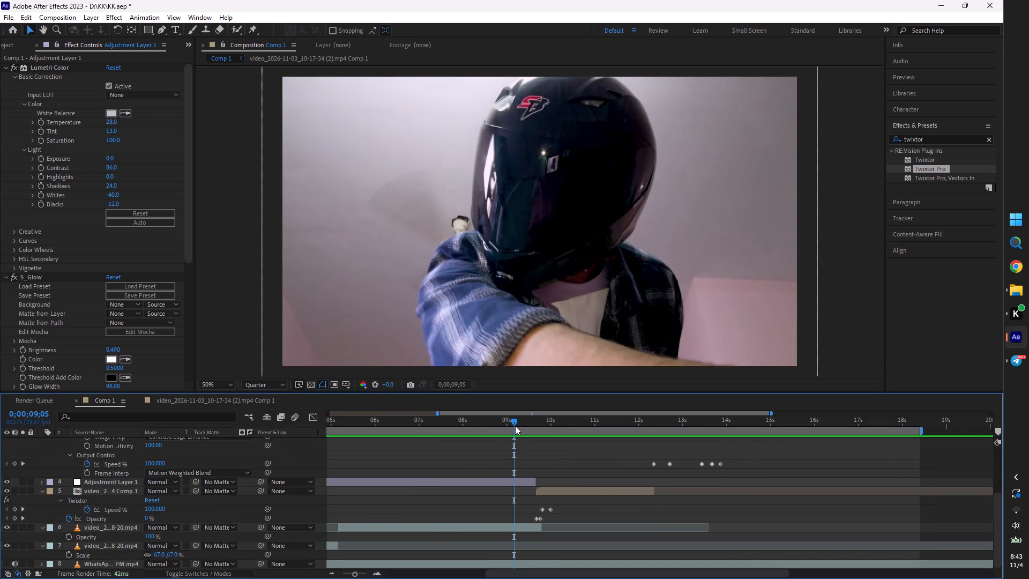
key("space")
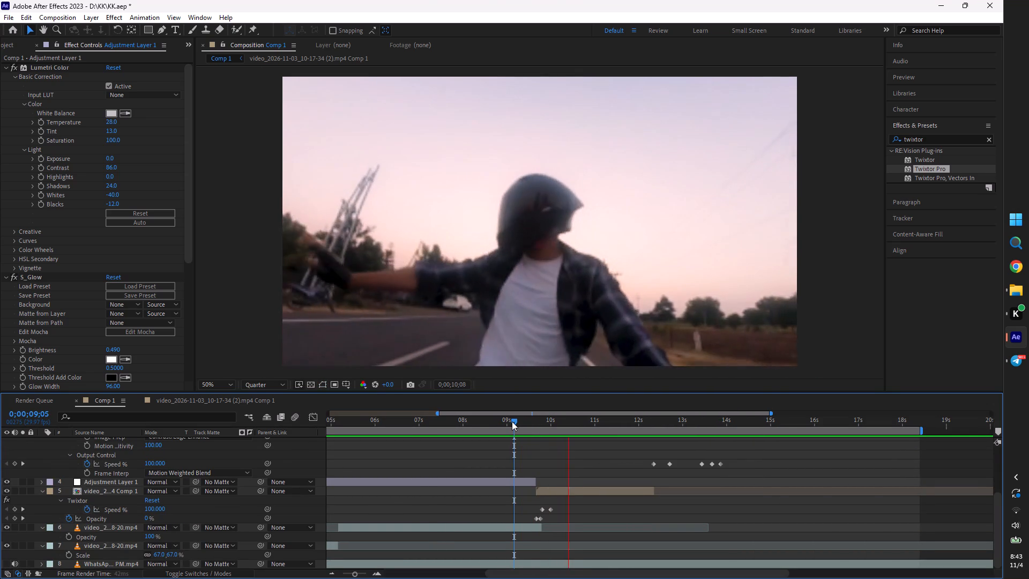
left_click(512, 421)
left_click_drag(514, 421, 533, 429)
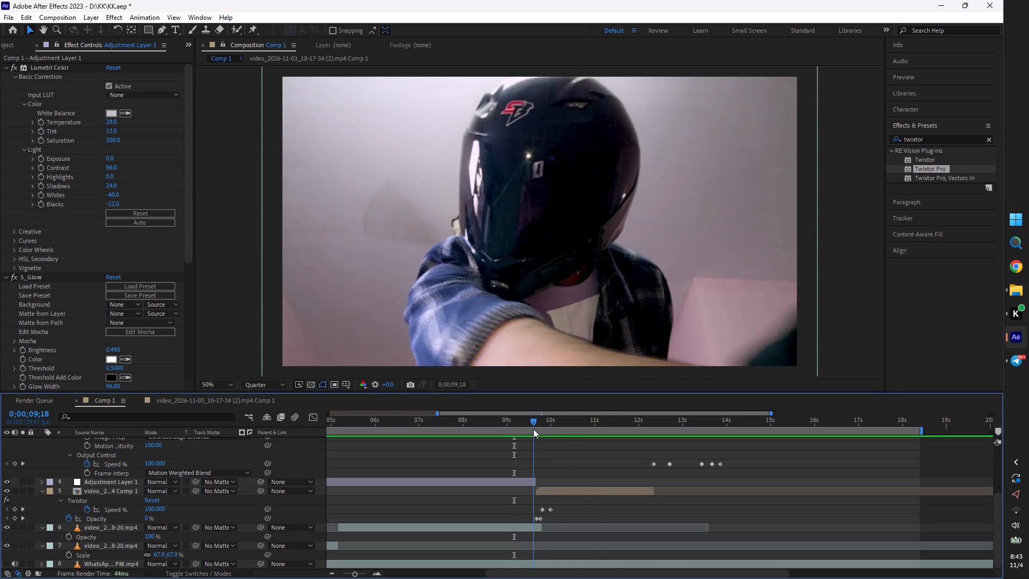
left_click_drag(533, 429, 540, 432)
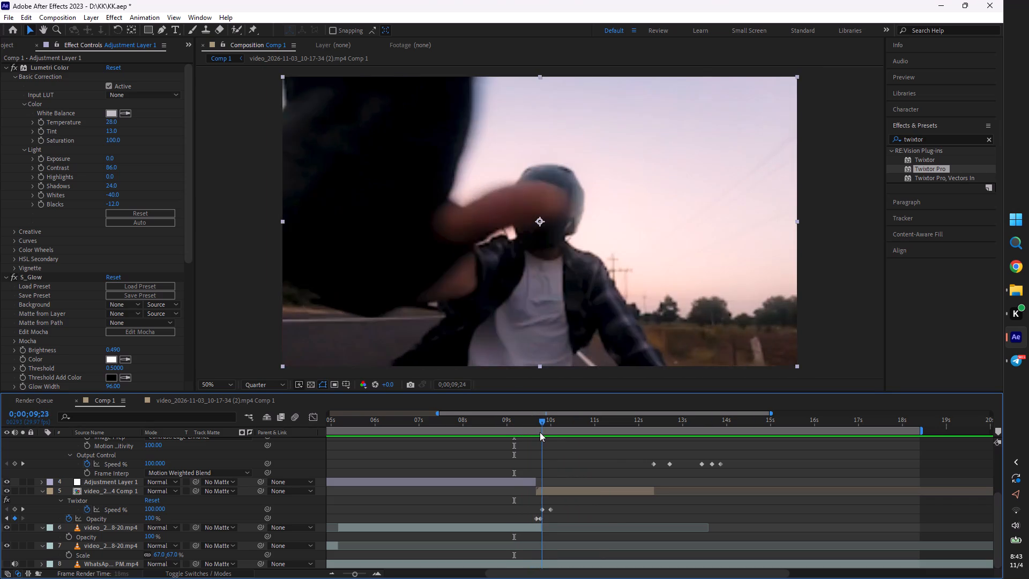
left_click_drag(540, 432, 525, 430)
key("space")
left_click(529, 424)
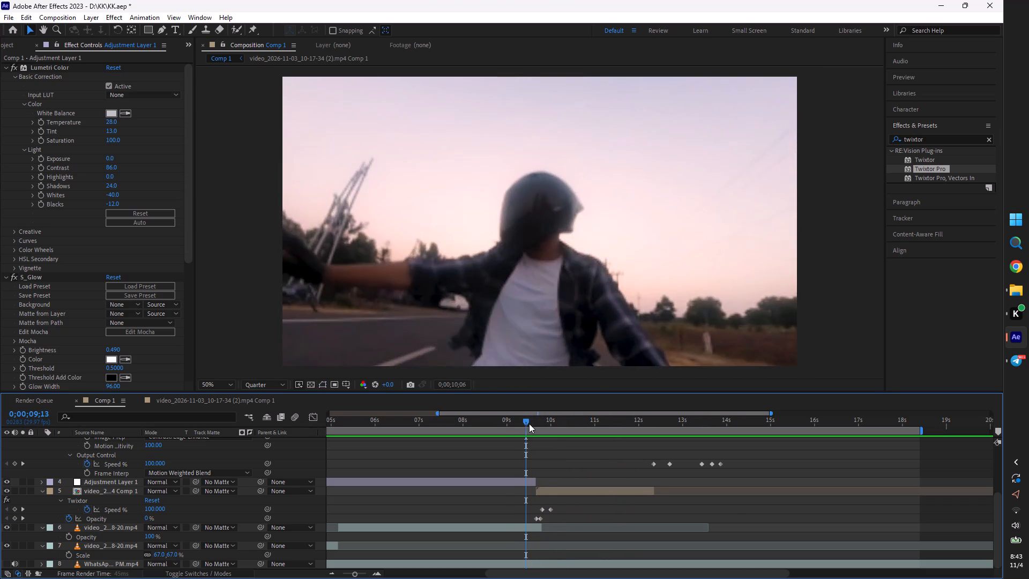
Play the whole sequence from the start to check the graded riding clips.
left_click_drag(529, 424, 211, 452)
key("space")
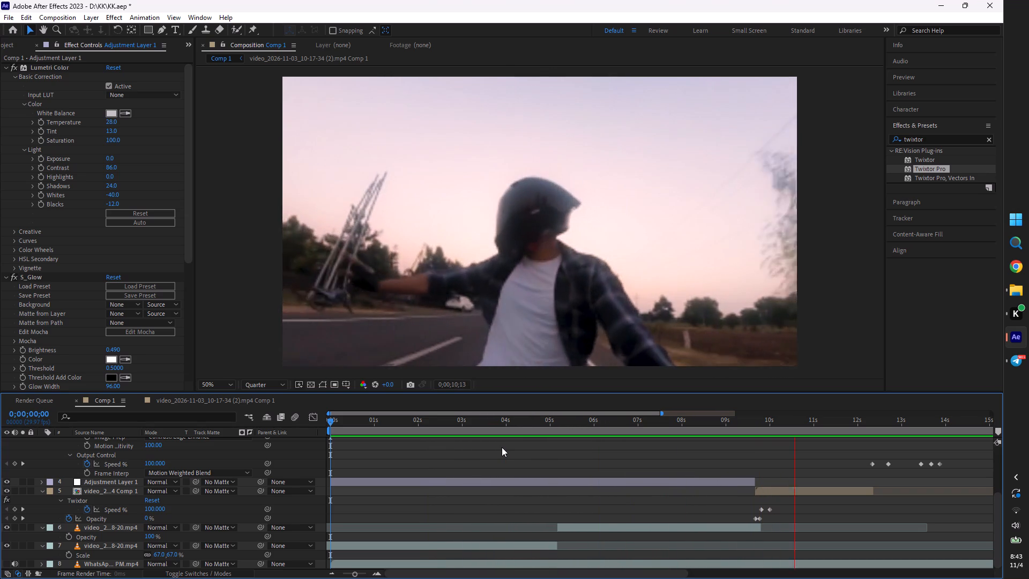
type("--")
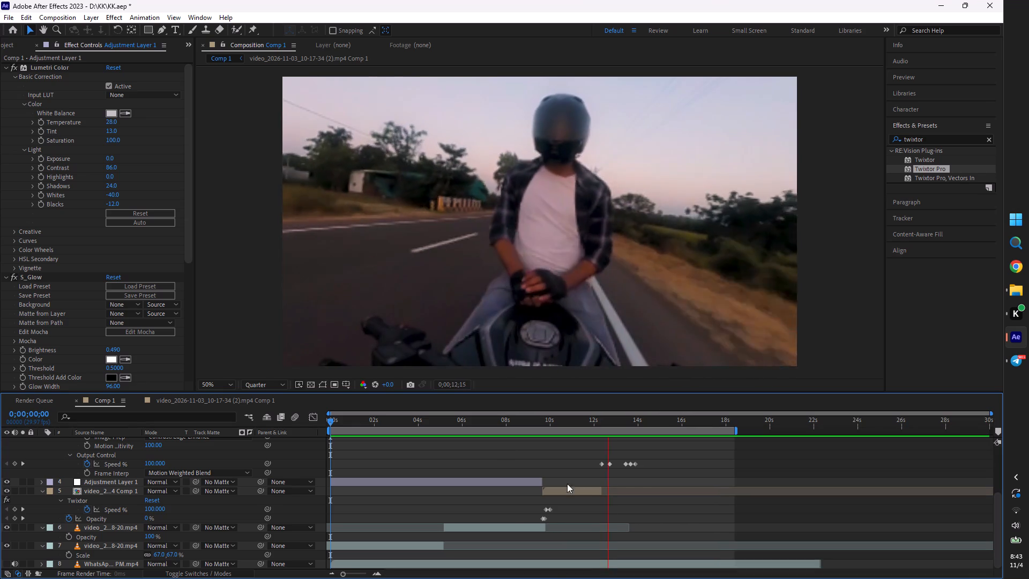
scroll(631, 492, "up", 5)
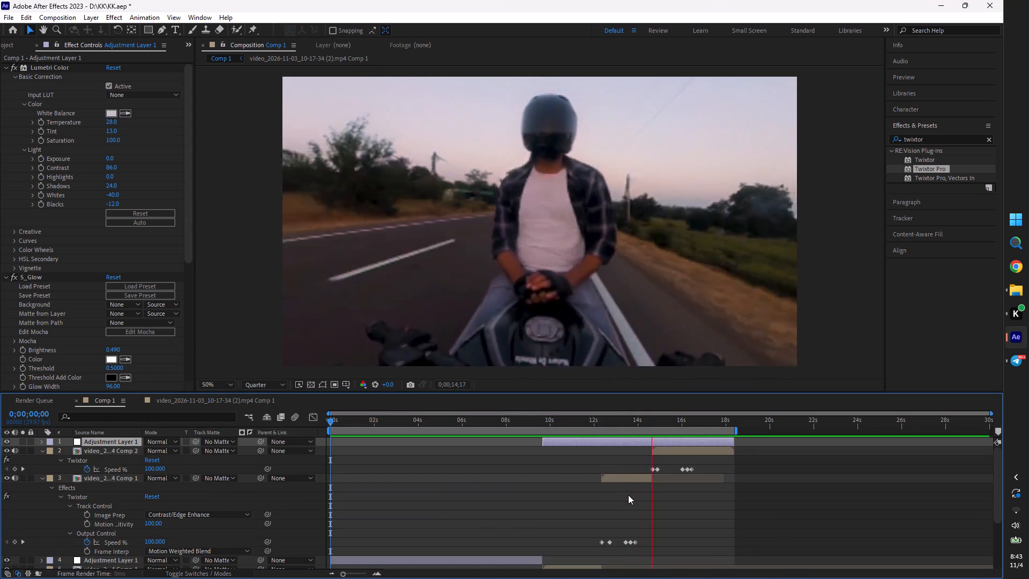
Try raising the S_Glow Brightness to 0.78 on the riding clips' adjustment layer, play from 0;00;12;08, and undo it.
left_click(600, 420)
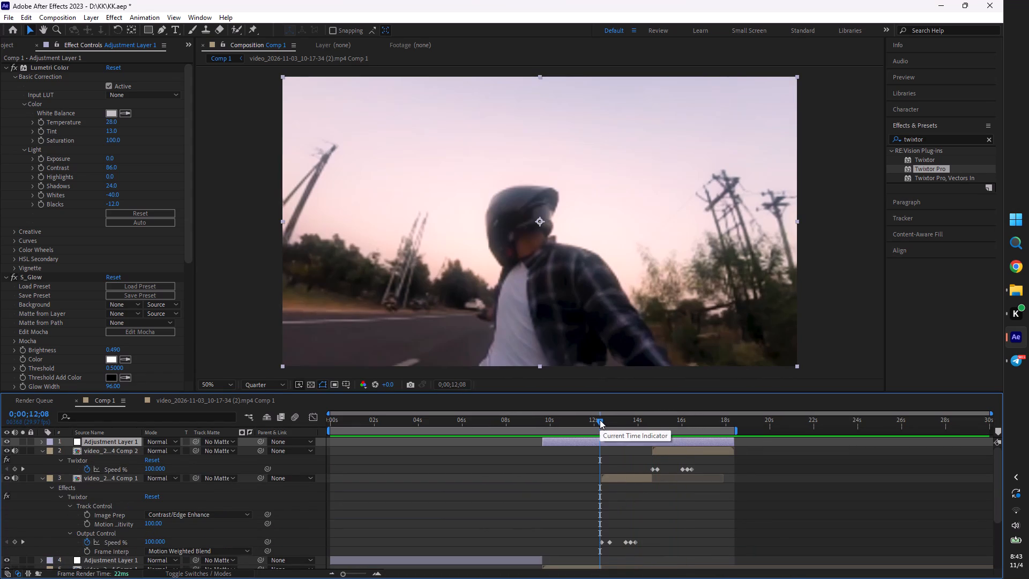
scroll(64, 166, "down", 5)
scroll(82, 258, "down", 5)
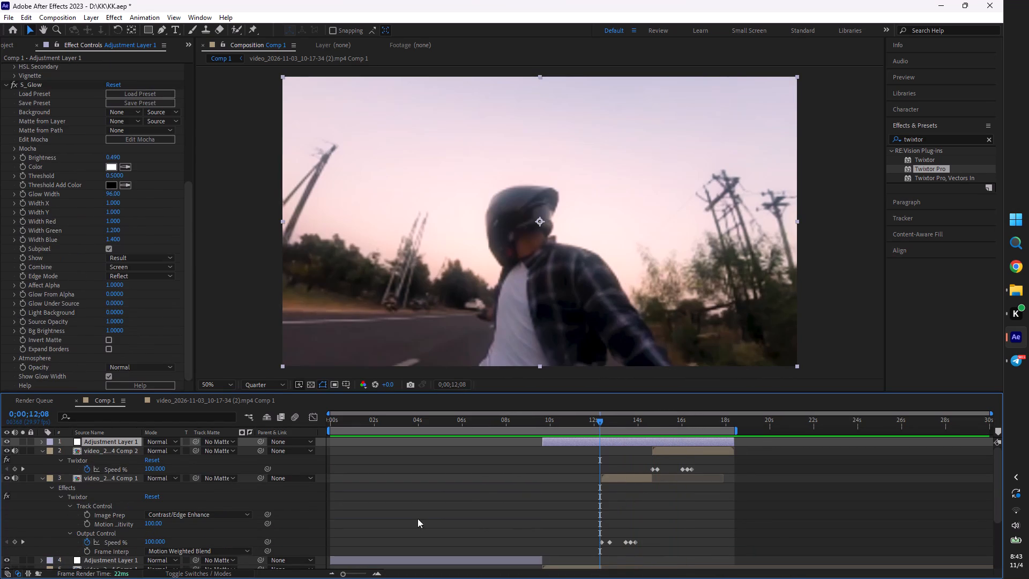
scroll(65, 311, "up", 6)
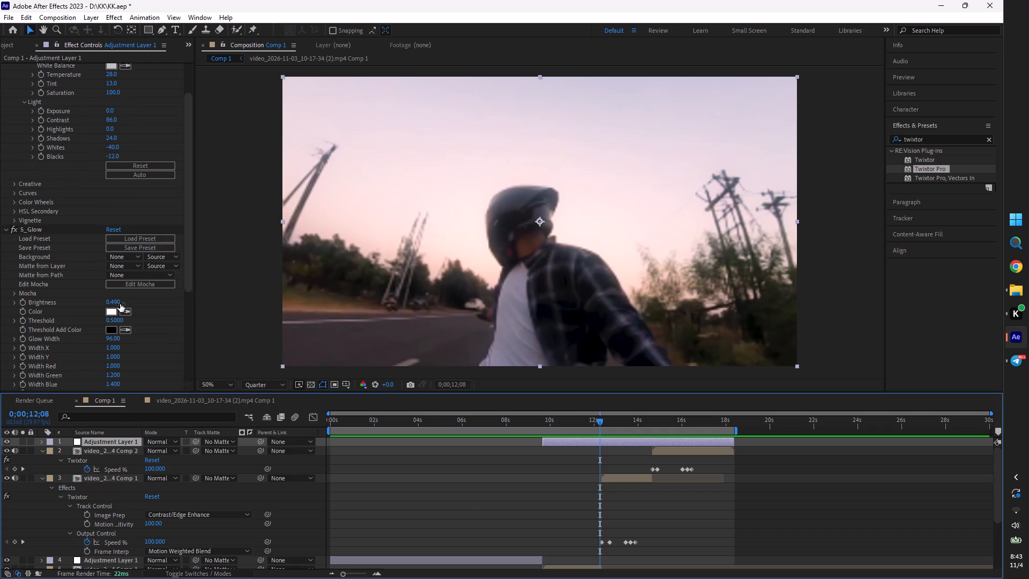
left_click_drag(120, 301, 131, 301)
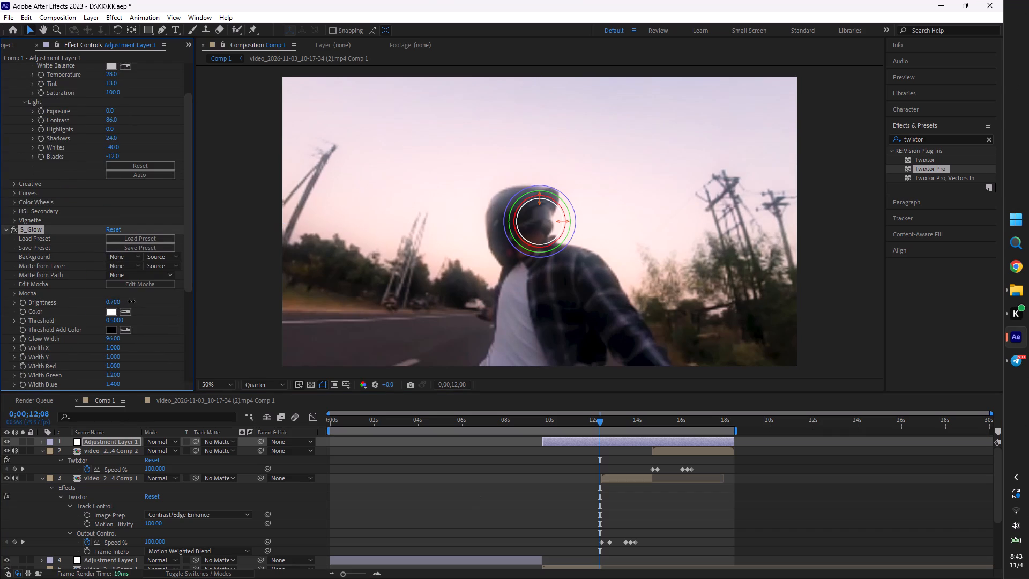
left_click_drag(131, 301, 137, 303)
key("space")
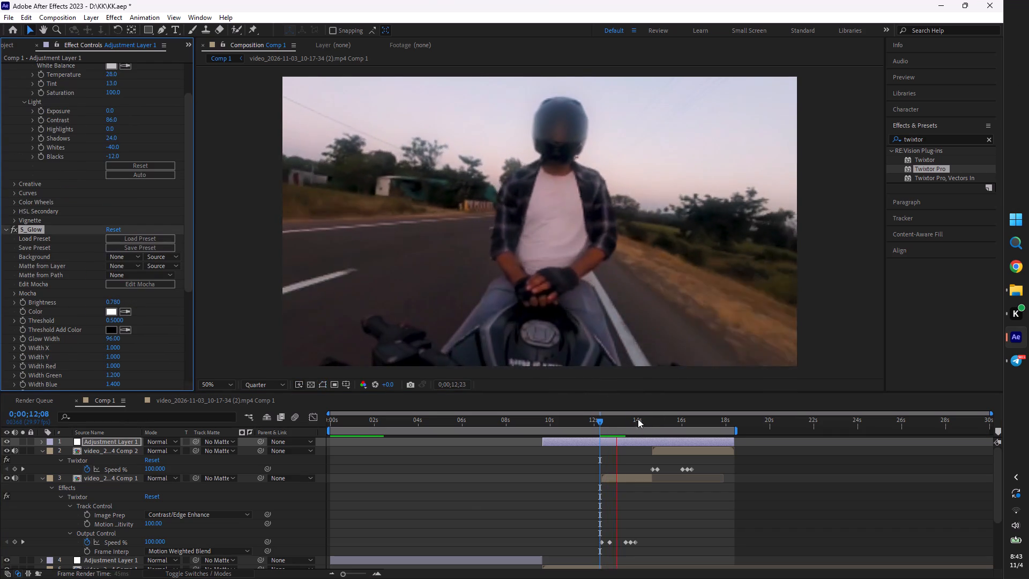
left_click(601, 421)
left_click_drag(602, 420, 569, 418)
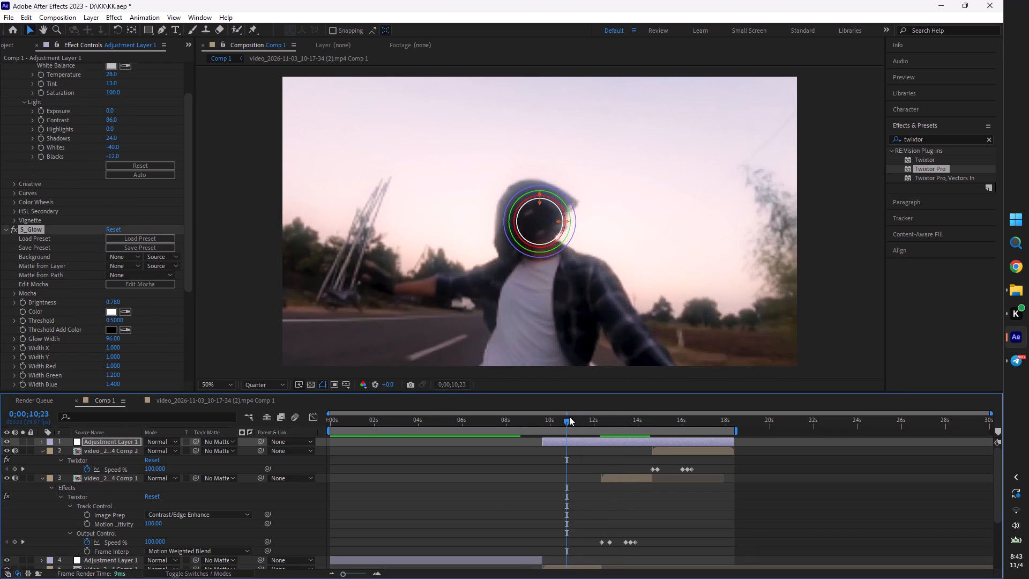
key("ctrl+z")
Split the riding clips' adjustment layer at 0;00;12;10.
left_click(600, 420)
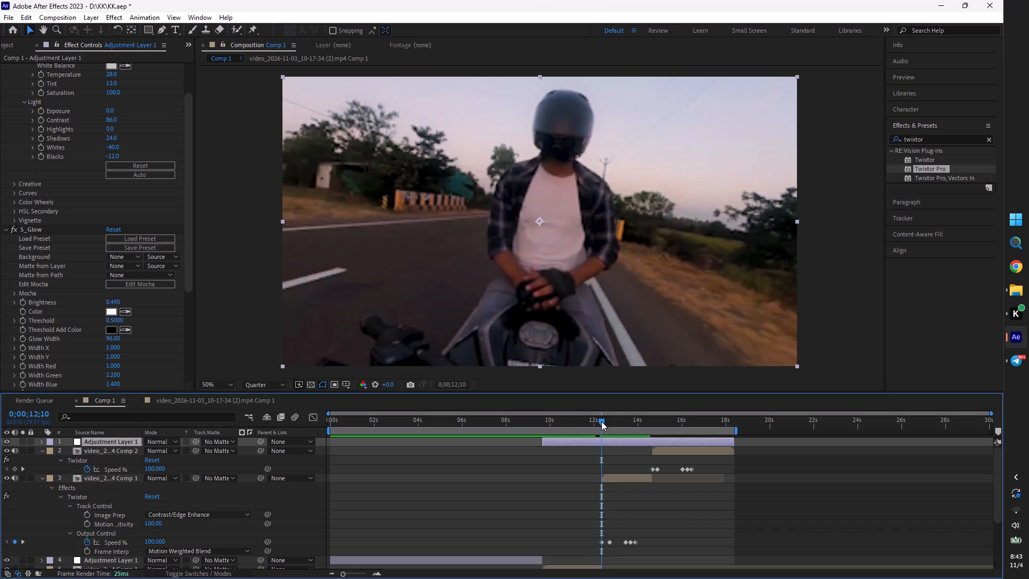
key("ctrl+shift+d")
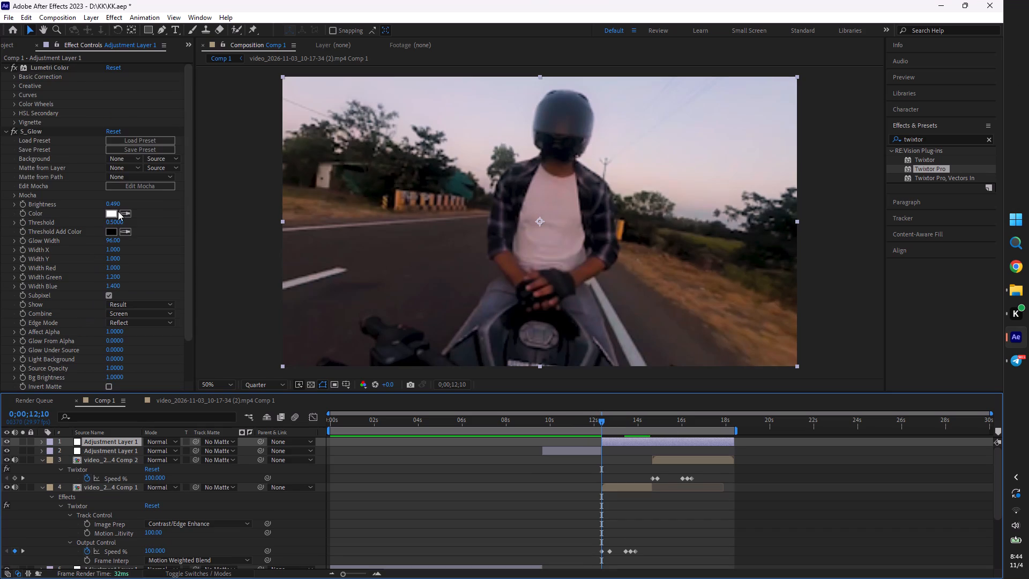
On the split adjustment layer starting at 0;00;12;10, set S_Glow Threshold to 0.21 and Brightness to 1.06.
left_click_drag(116, 205, 235, 209)
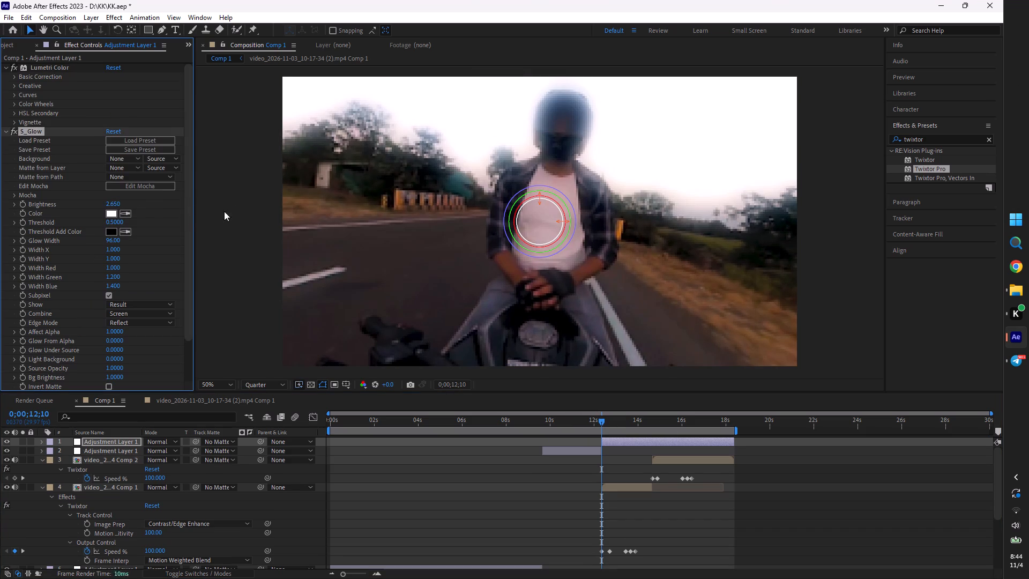
key("ctrl+z")
left_click_drag(119, 221, 107, 225)
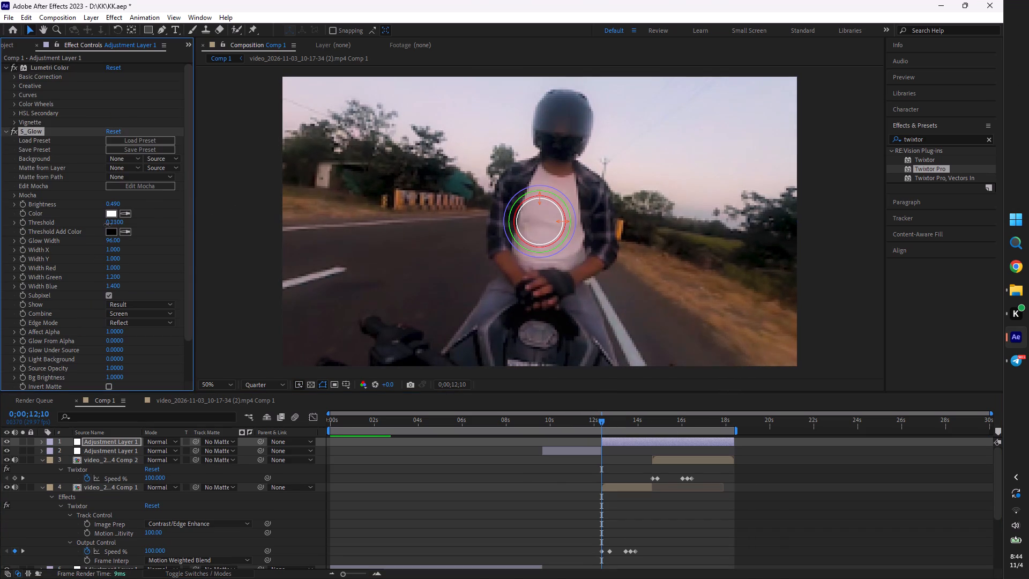
left_click_drag(107, 225, 108, 225)
left_click_drag(114, 206, 177, 210)
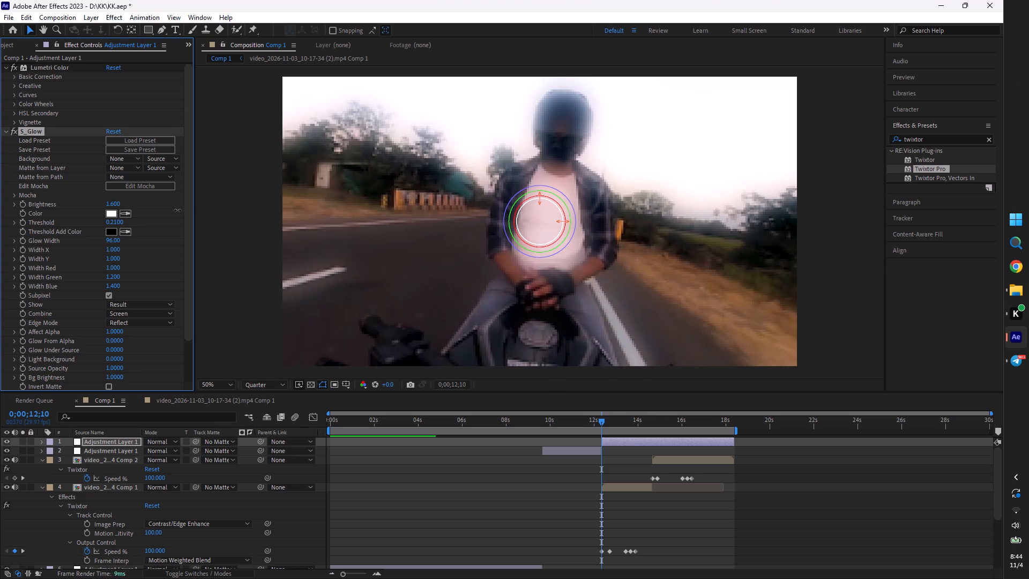
left_click_drag(177, 210, 148, 210)
left_click(115, 224)
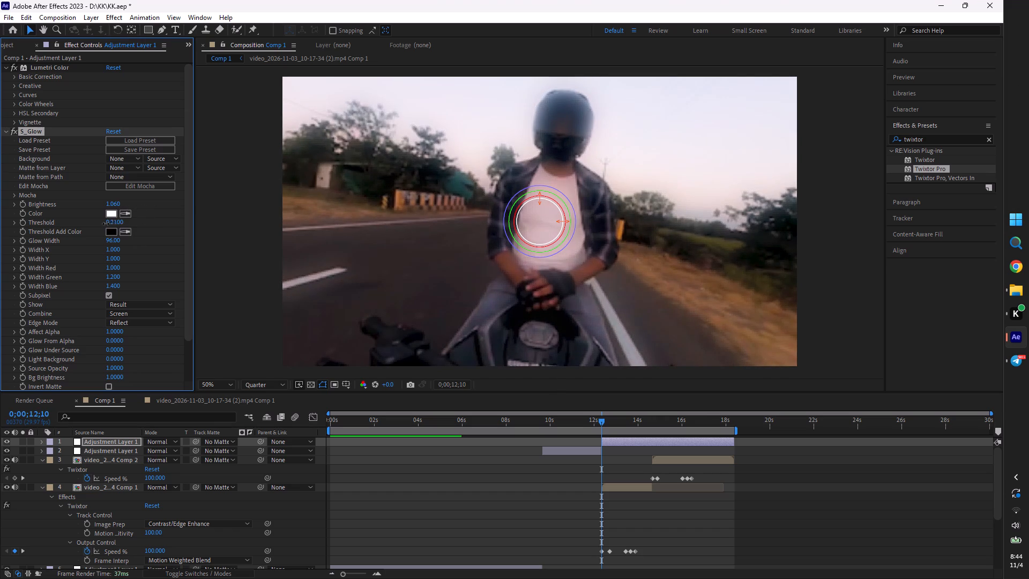
key("ctrl+z")
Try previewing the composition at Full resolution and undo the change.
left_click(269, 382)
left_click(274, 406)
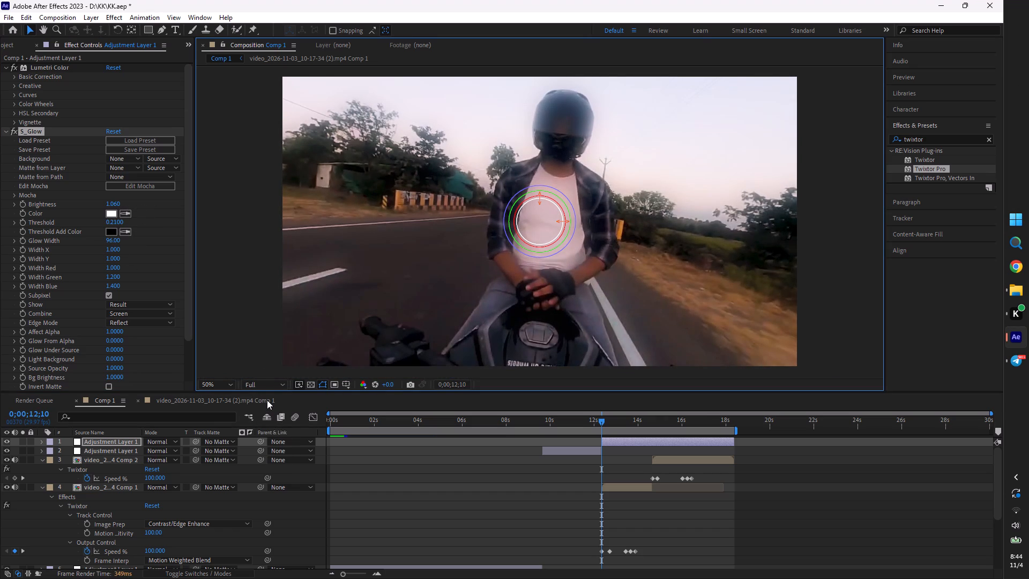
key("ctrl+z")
In the same adjustment layer's Lumetri Color Basic Correction, set Contrast to 100.
scroll(93, 234, "up", 4)
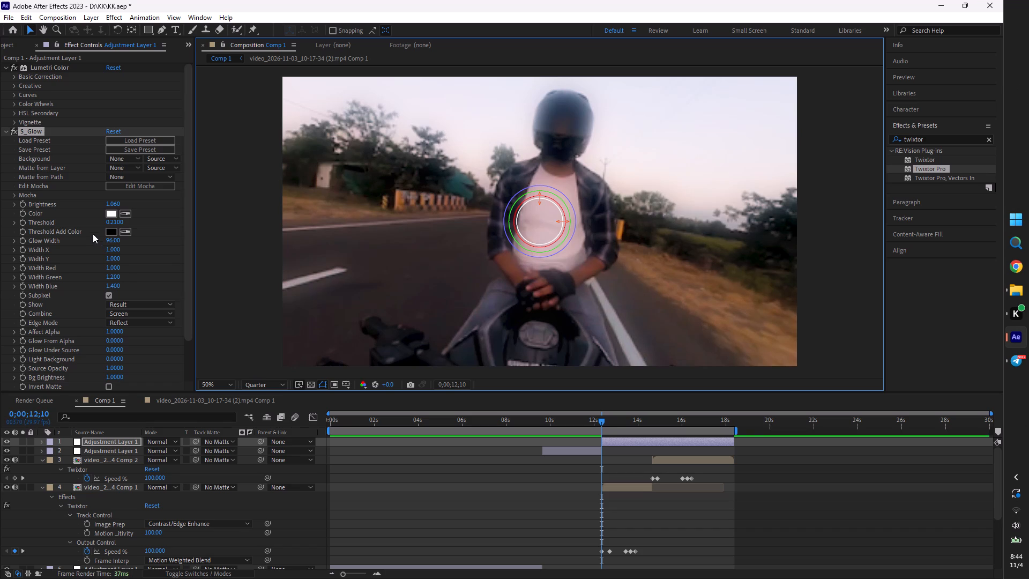
scroll(93, 234, "up", 3)
left_click(13, 77)
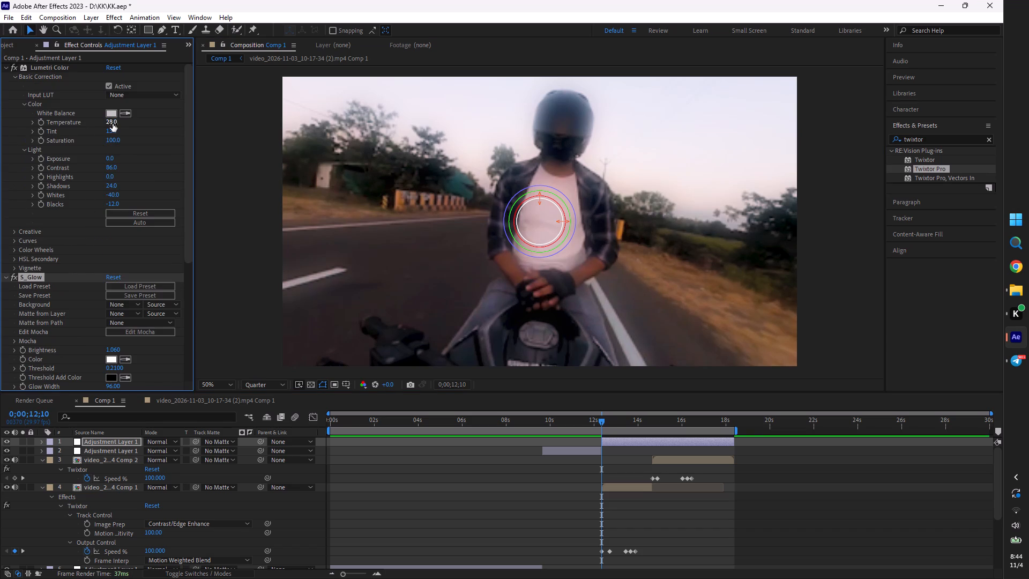
left_click_drag(110, 166, 136, 166)
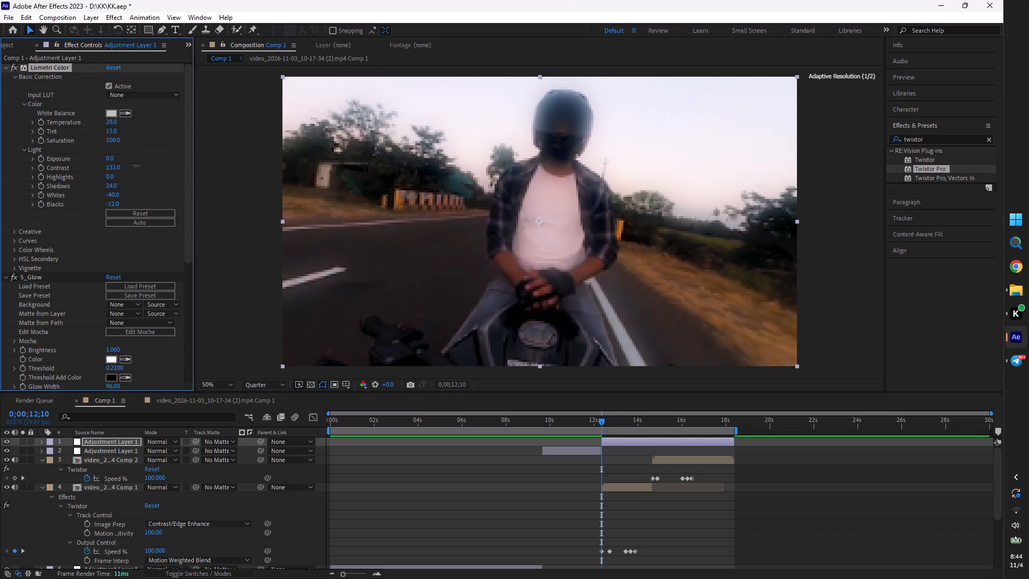
left_click_drag(136, 166, 131, 165)
key("ctrl+z")
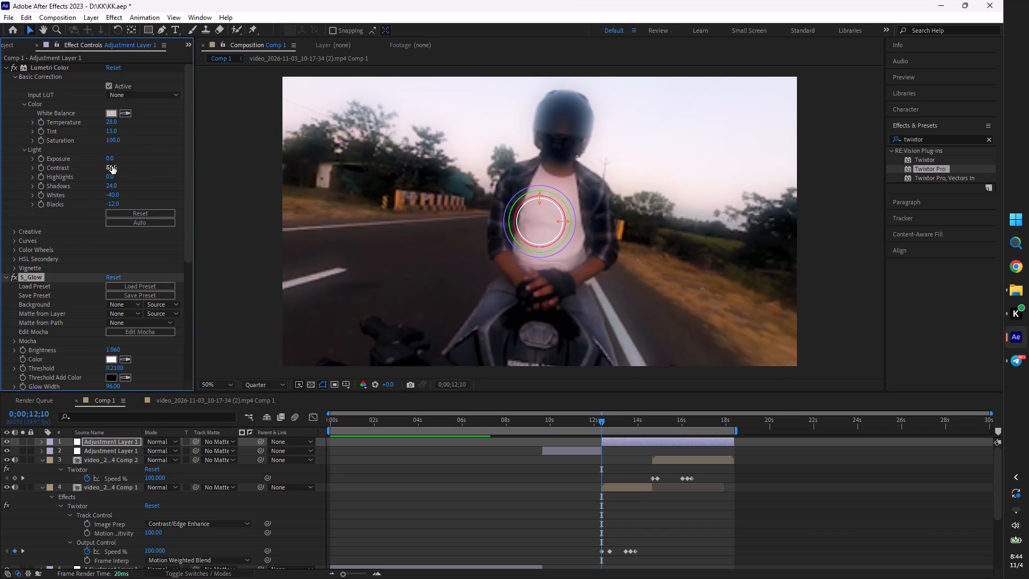
left_click_drag(112, 166, 118, 165)
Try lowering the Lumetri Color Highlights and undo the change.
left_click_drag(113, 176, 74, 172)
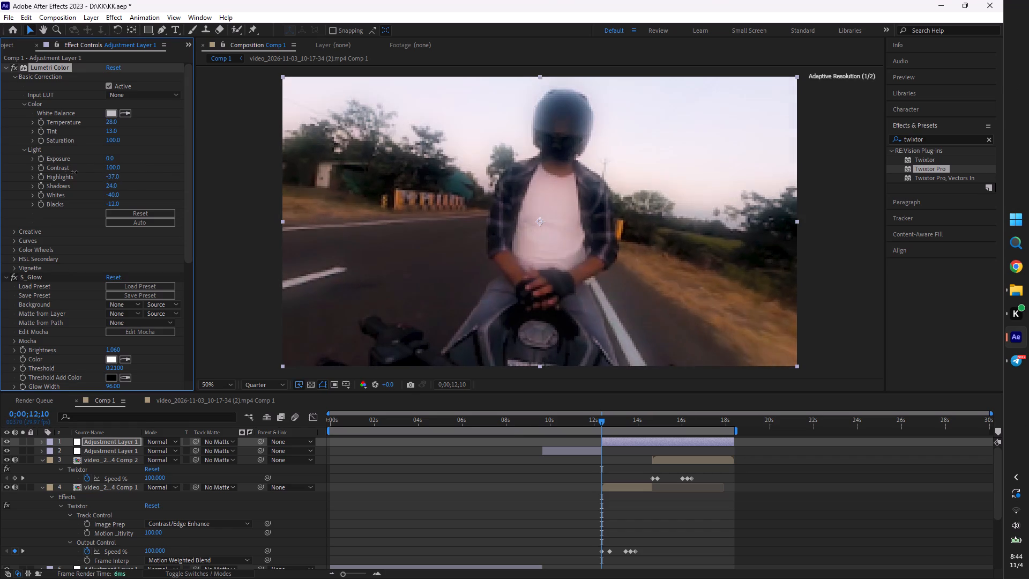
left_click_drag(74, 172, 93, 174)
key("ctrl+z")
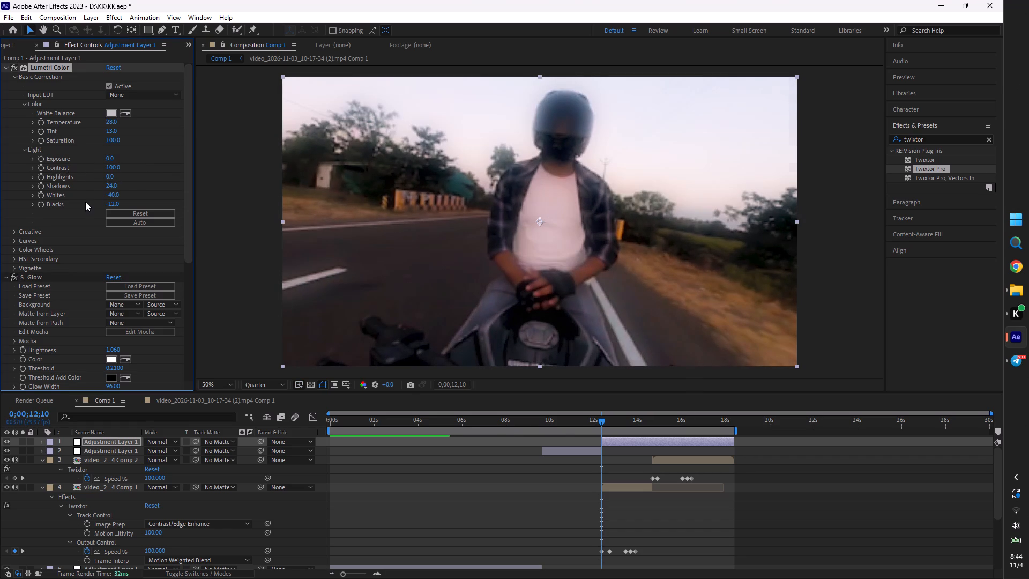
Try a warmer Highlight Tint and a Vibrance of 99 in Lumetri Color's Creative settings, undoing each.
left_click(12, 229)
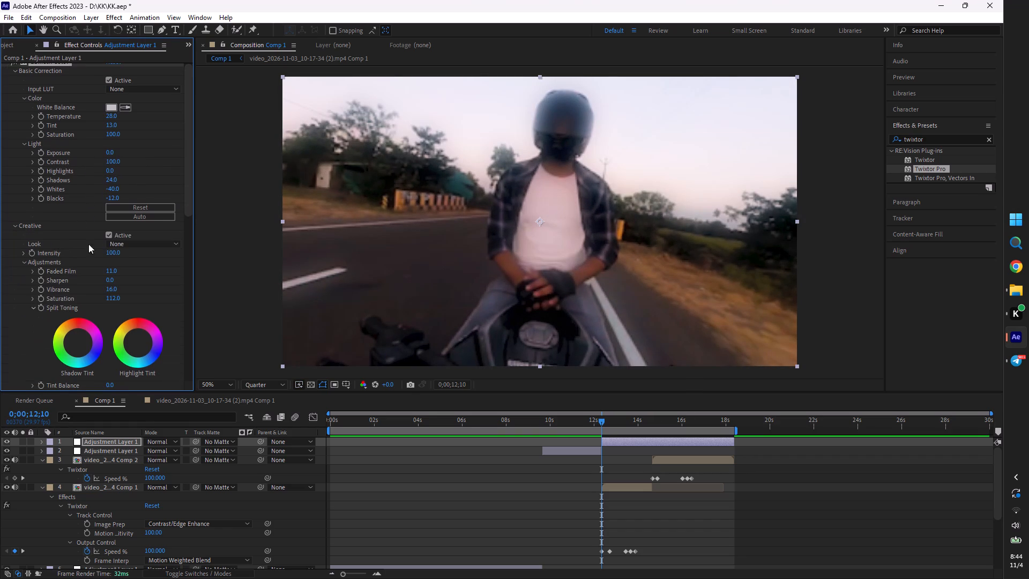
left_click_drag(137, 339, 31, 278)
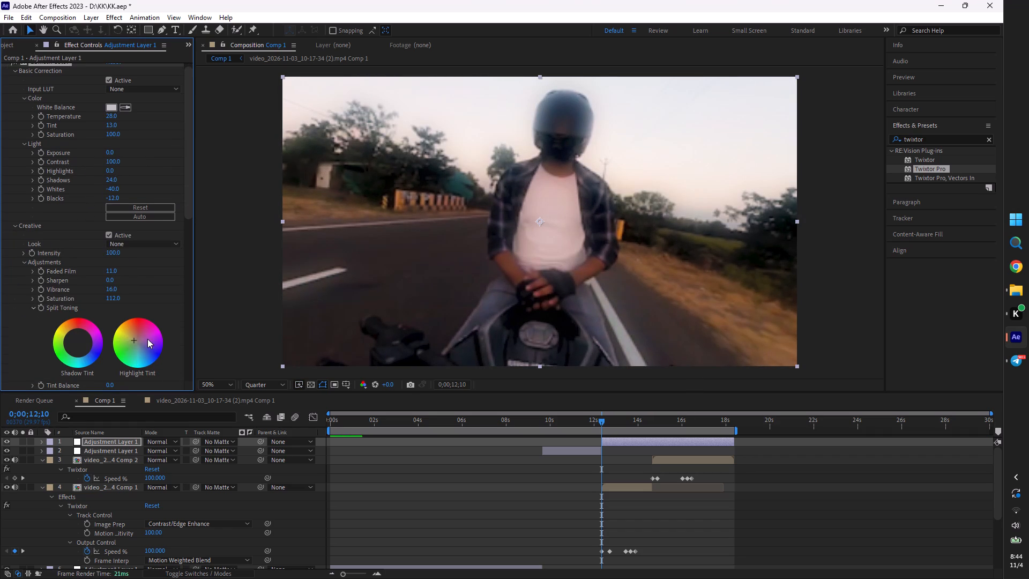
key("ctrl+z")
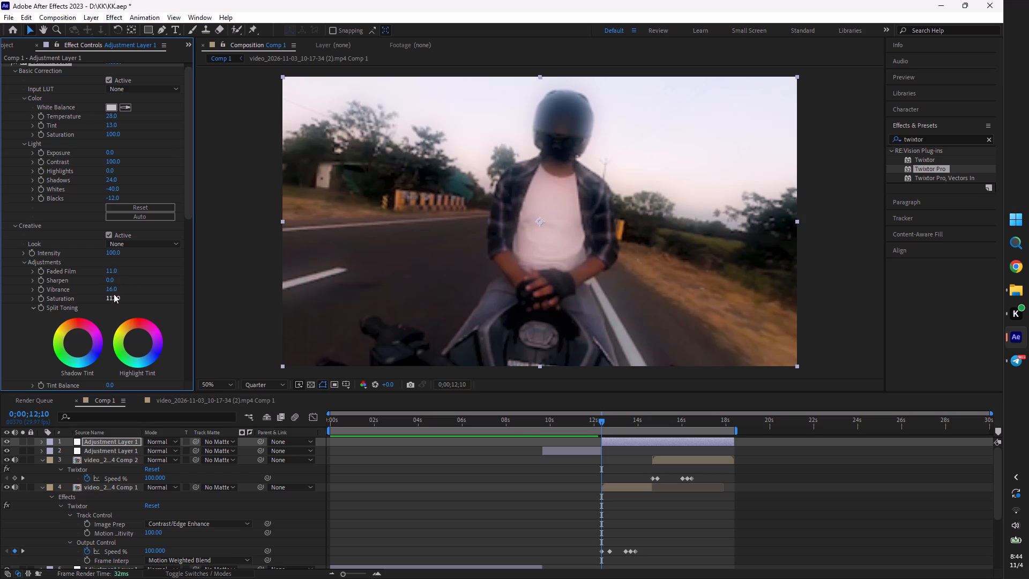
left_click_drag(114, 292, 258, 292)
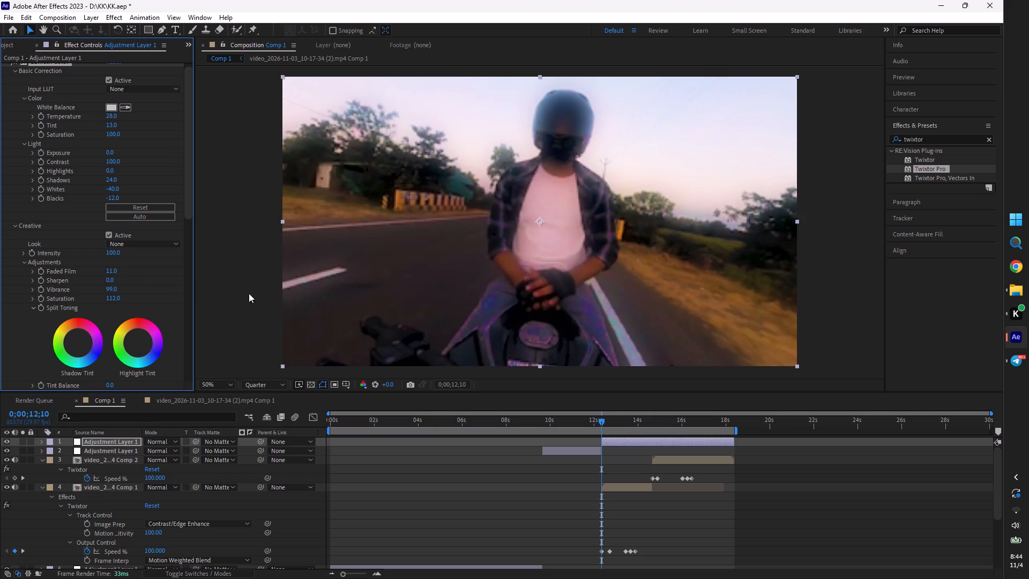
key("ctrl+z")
Set the Saturation in Lumetri Color's Creative adjustments to 120.
left_click_drag(114, 299, 135, 300)
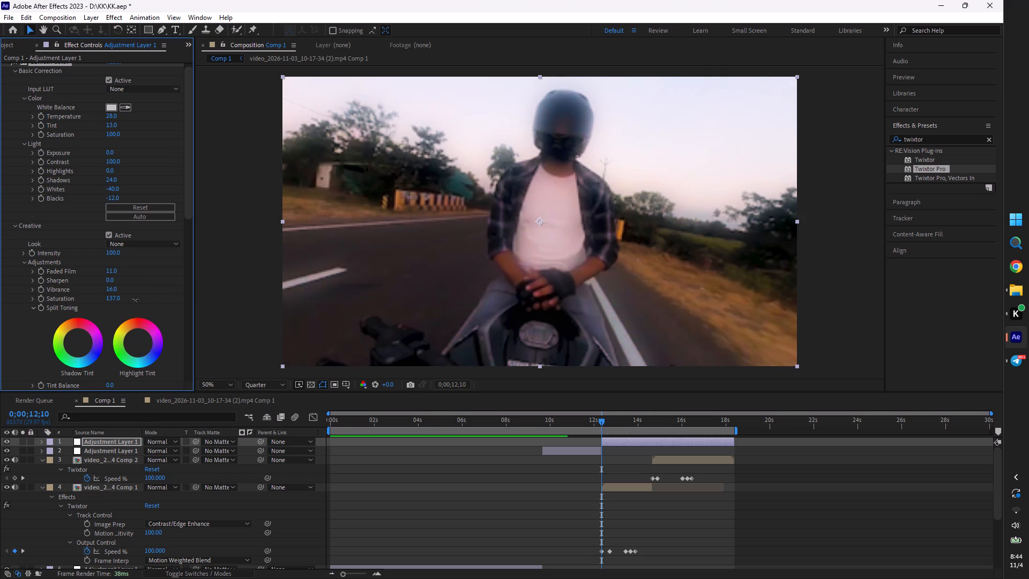
left_click_drag(135, 300, 144, 302)
key("ctrl+z")
left_click_drag(114, 300, 120, 302)
Play the sequence from 0;00;08;26 to check the regraded riding clips.
left_click_drag(557, 416, 525, 417)
key("space")
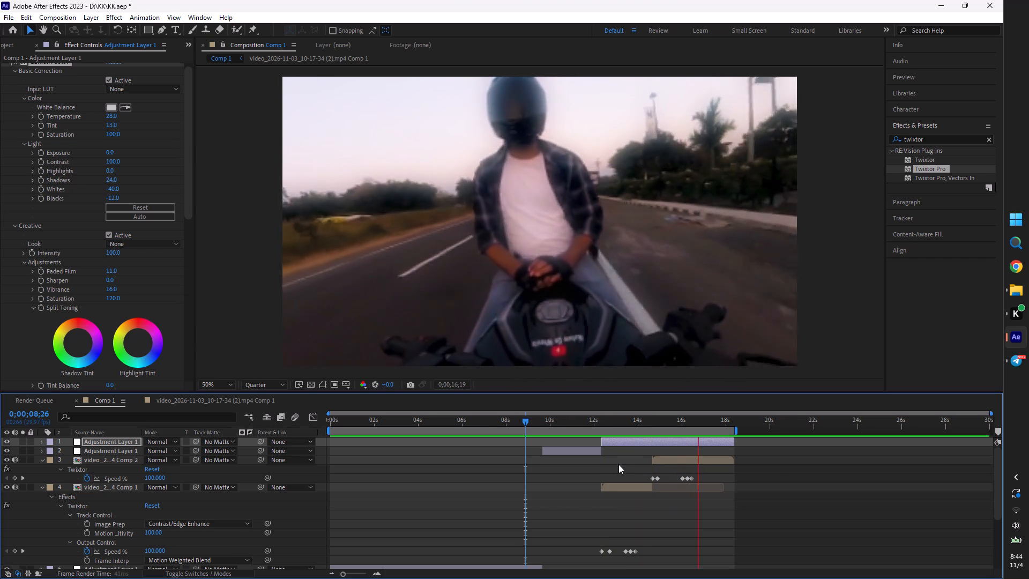
left_click(566, 426)
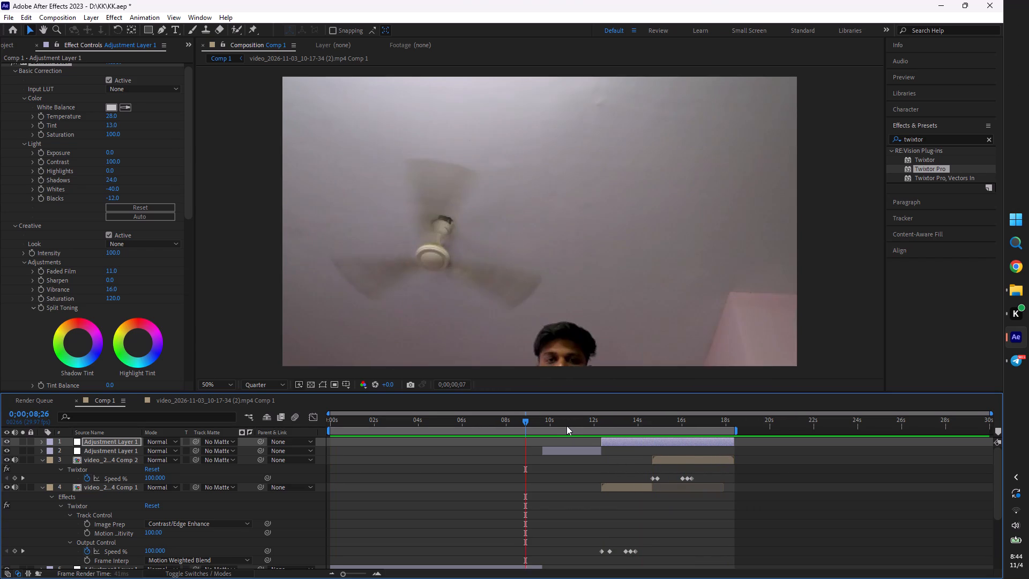
Add a new adjustment layer above the last riding pre-comp, trimmed to start at 0;00;14;20 and end a little after 16 s.
left_click_drag(567, 426, 653, 470)
left_click(655, 458)
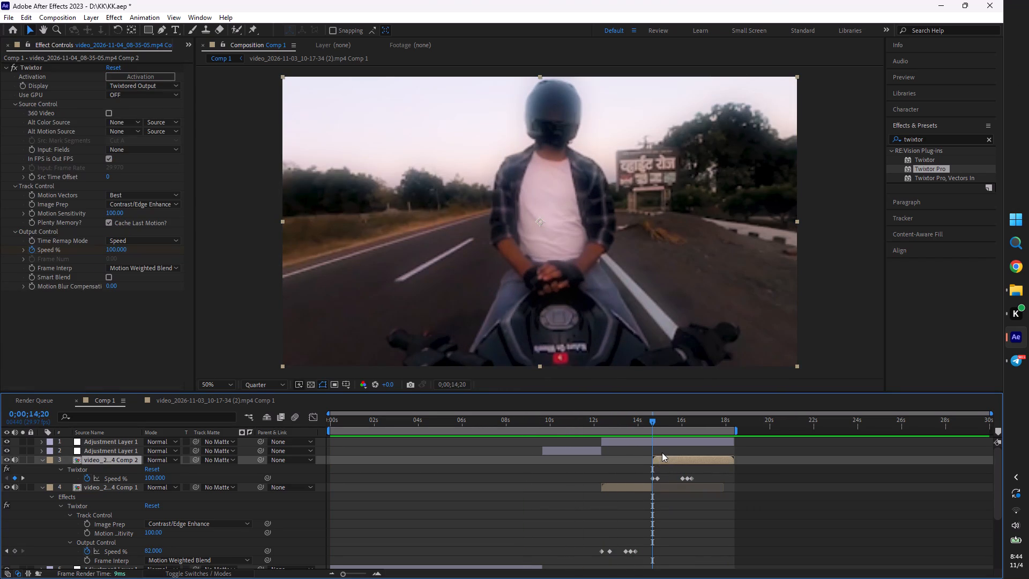
key("ctrl+alt+y")
key("ctrl+shift+d")
key("BackSpace")
left_click_drag(641, 456, 678, 459)
key("ctrl+shift+d")
left_click(653, 464)
left_click(646, 472)
key("Delete")
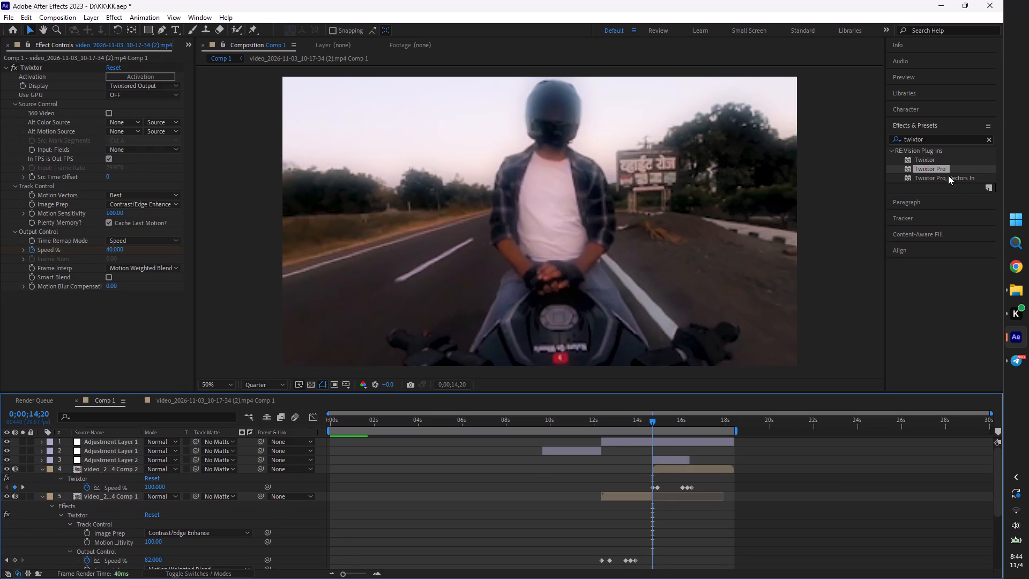
Search the effects library for "gaus".
left_click_drag(937, 137, 857, 127)
type("gaus")
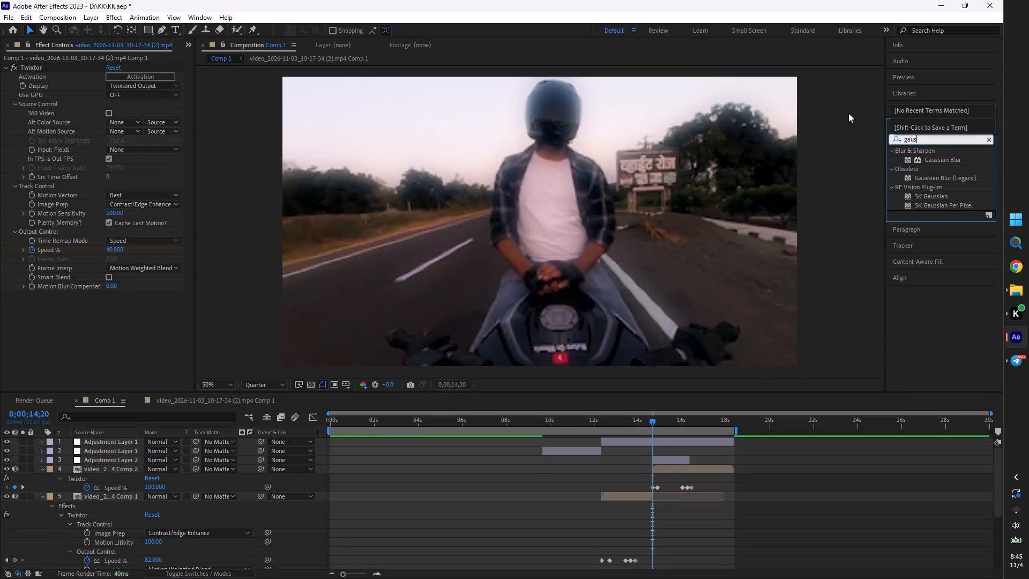
Play Comp 1 from the very beginning through the first riding shot.
left_click(516, 420)
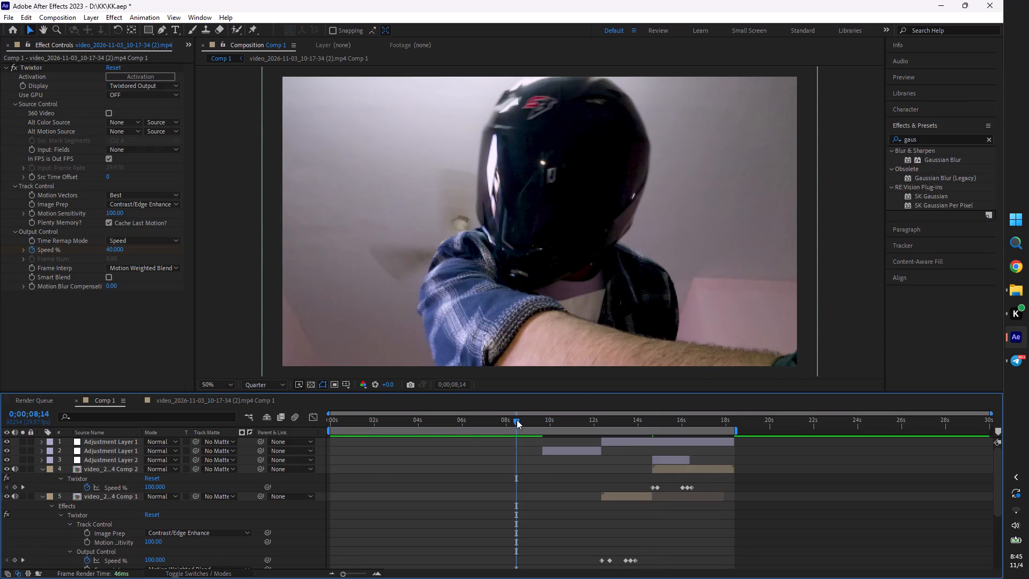
left_click_drag(517, 420, 222, 447)
key("space")
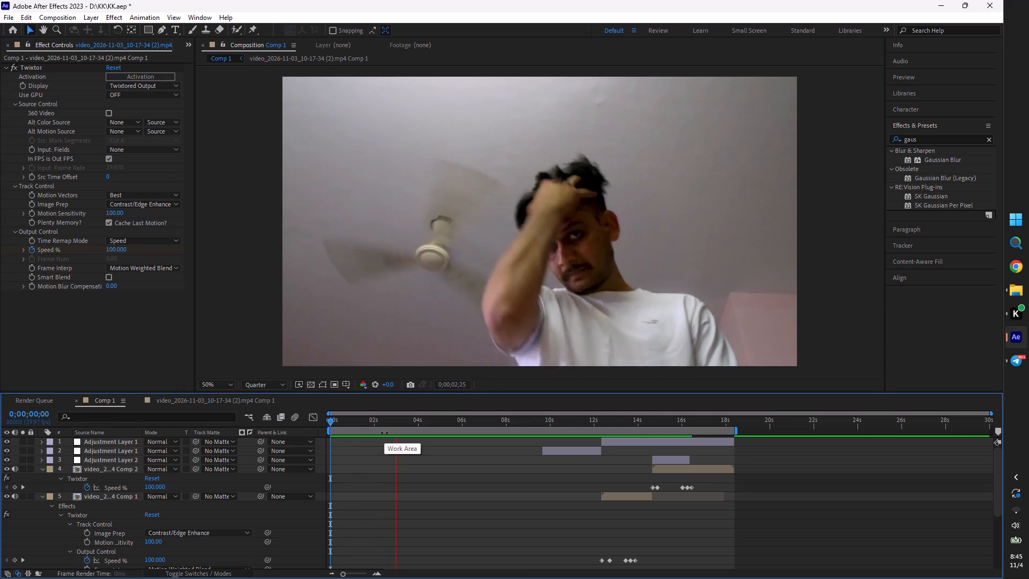
scroll(480, 495, "down", 4)
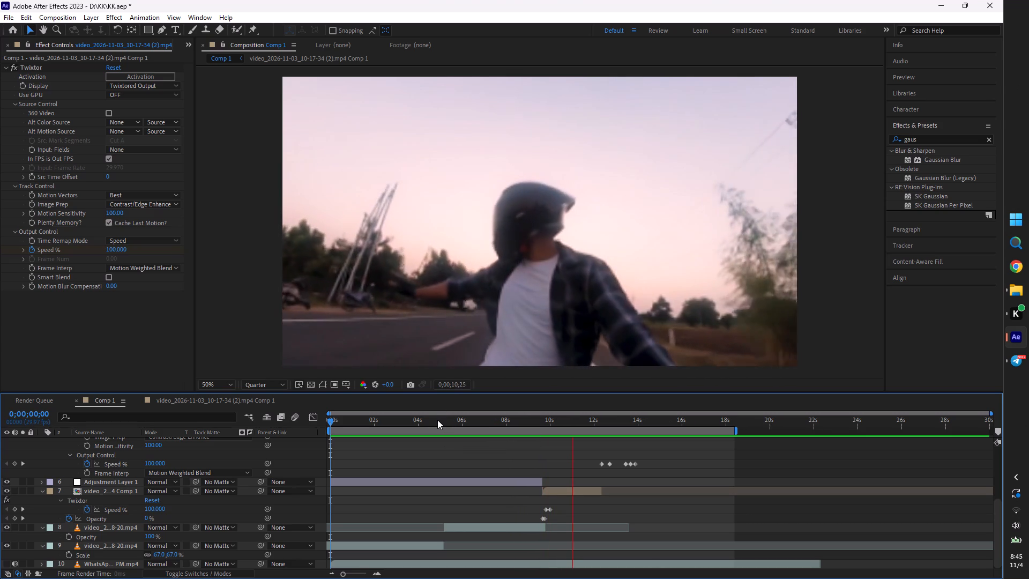
Scrub back and forth across the cut between the indoor and helmet clips at about 0;00;05;07 to examine the transition.
left_click_drag(426, 420, 442, 427)
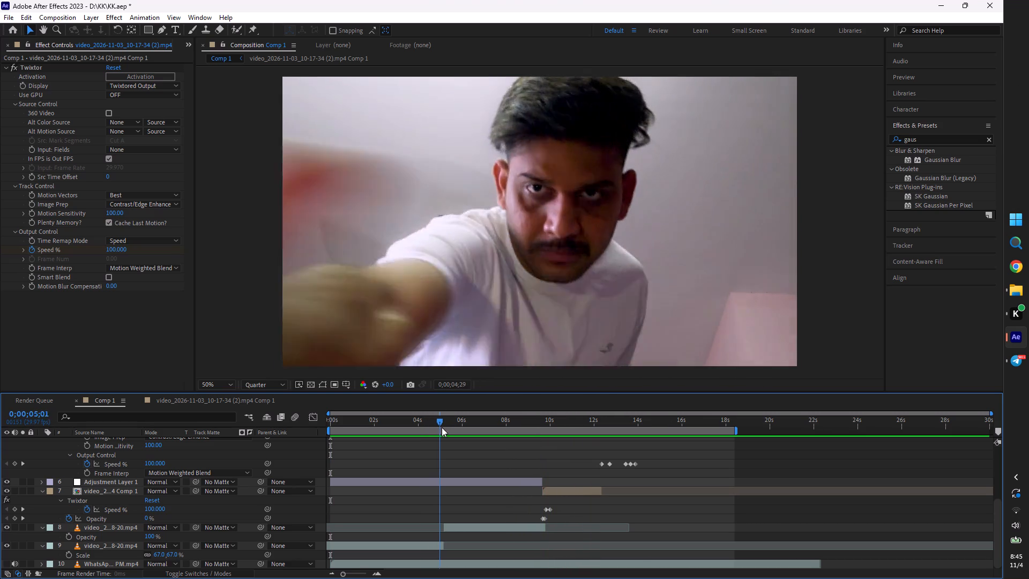
left_click_drag(442, 427, 430, 425)
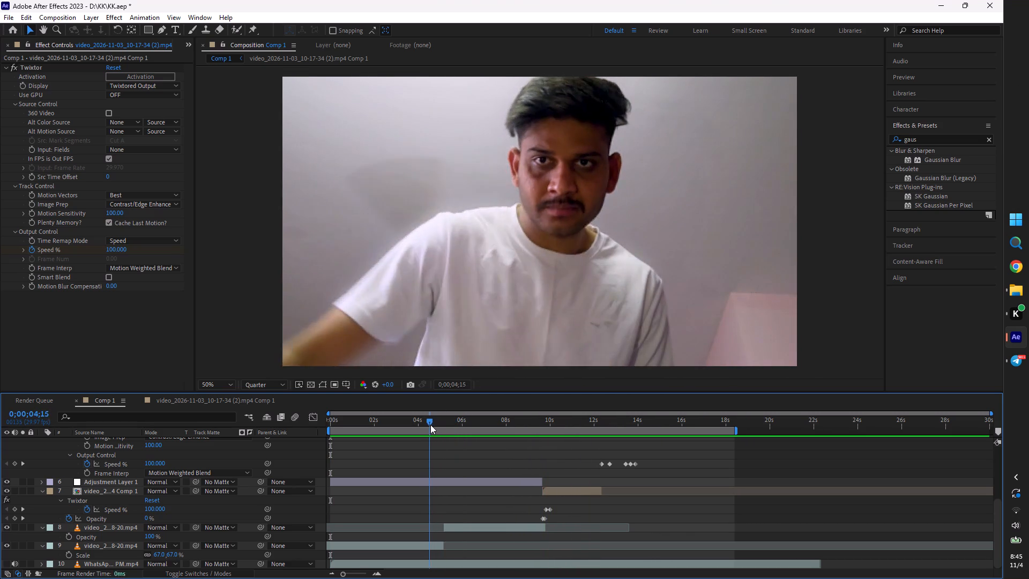
left_click_drag(430, 425, 438, 428)
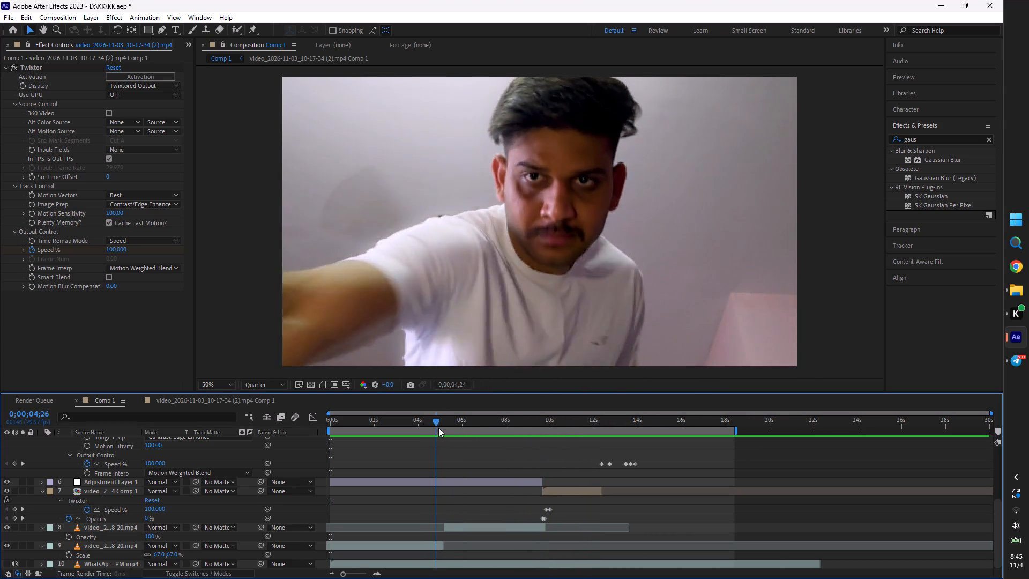
left_click_drag(438, 428, 407, 433)
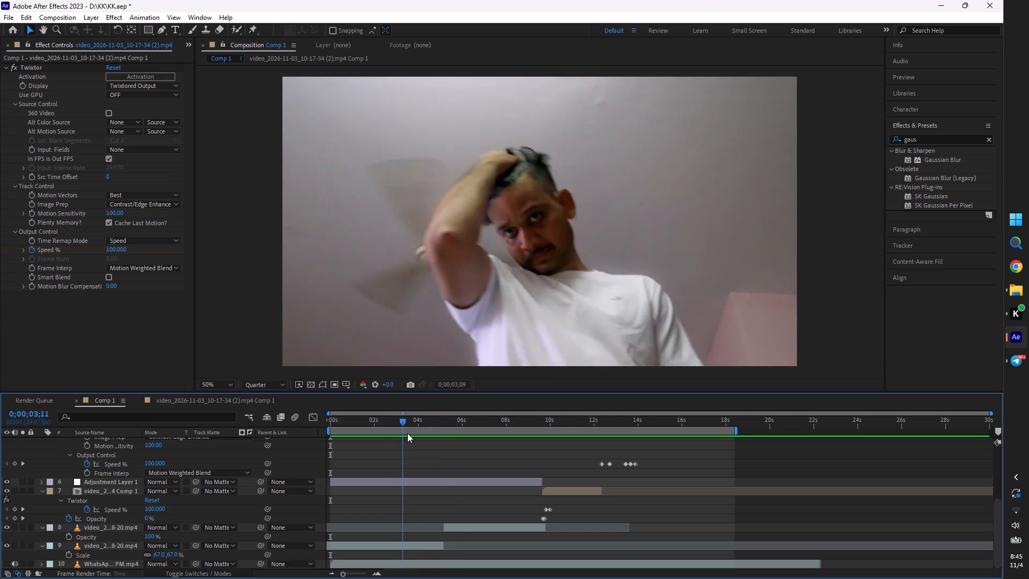
left_click_drag(407, 433, 447, 432)
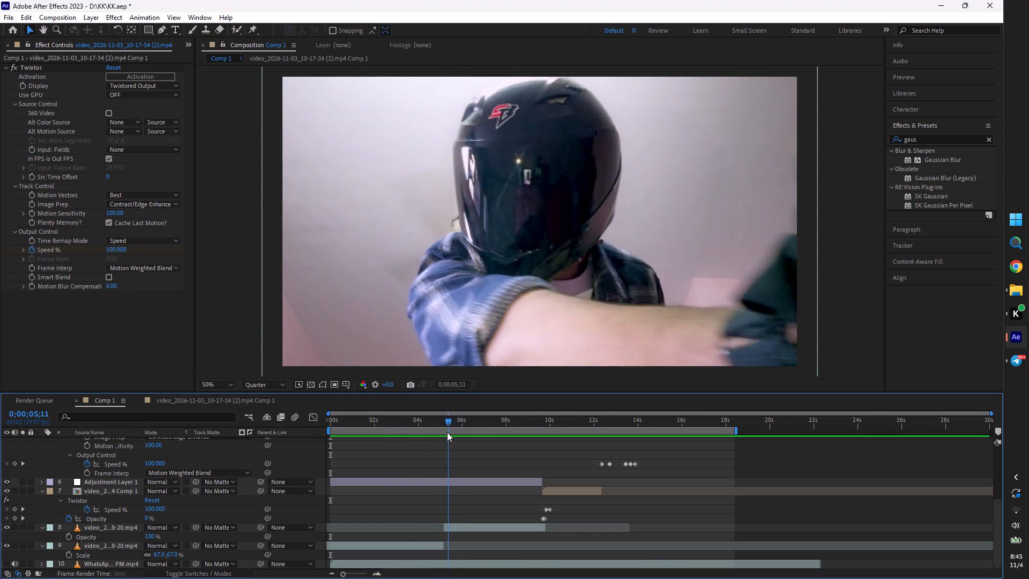
left_click_drag(447, 432, 449, 432)
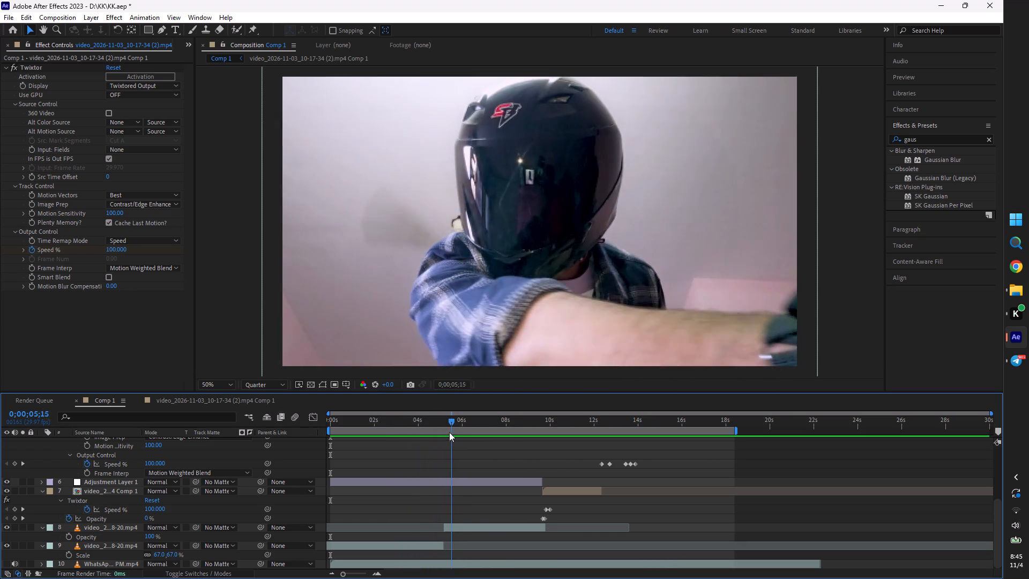
left_click_drag(449, 432, 449, 431)
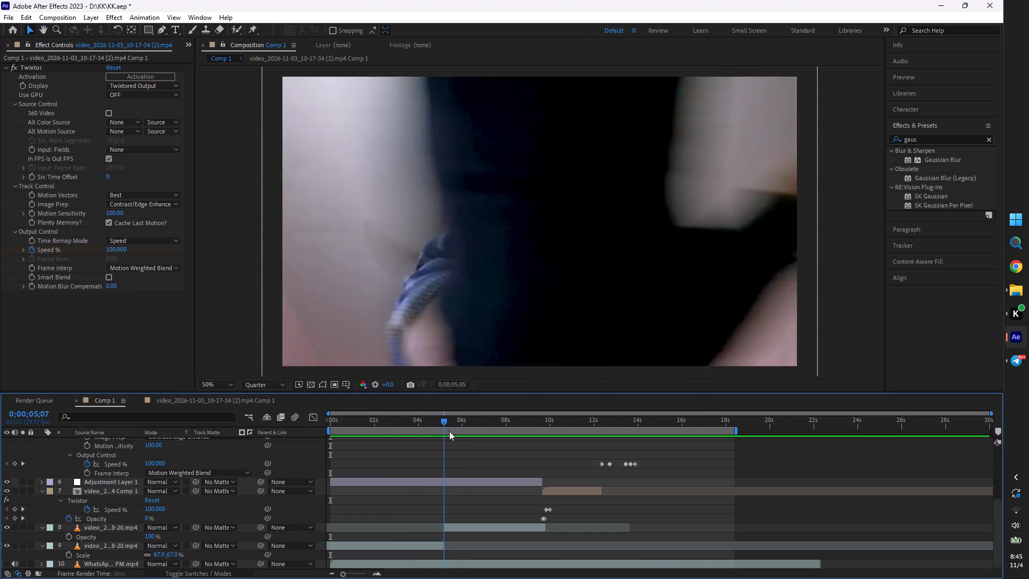
left_click_drag(449, 431, 443, 425)
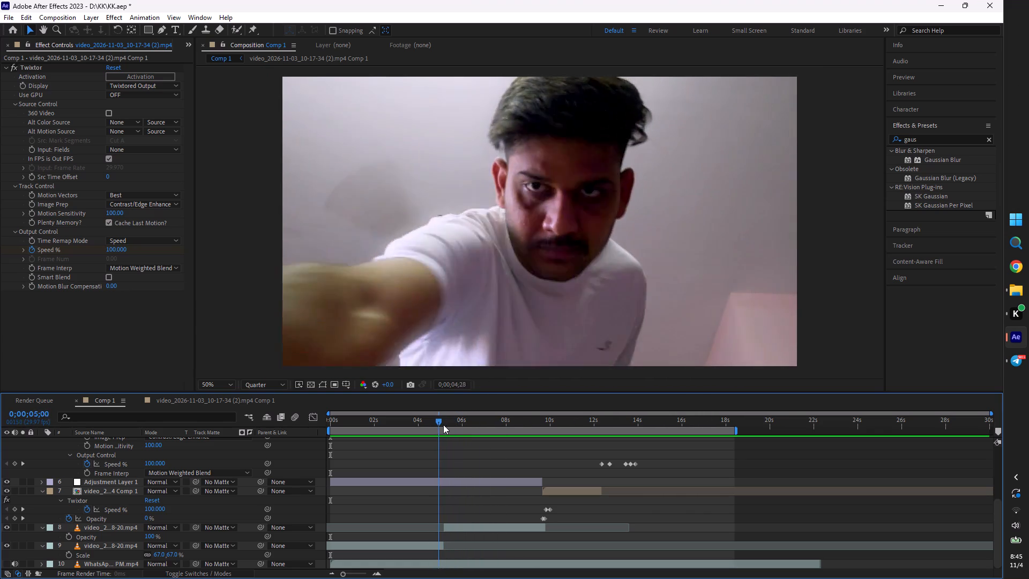
left_click_drag(443, 425, 456, 427)
Scrub frame by frame through the opacity fade from the helmet clip to the first riding clip around 0;00;09;20.
left_click_drag(516, 423, 547, 423)
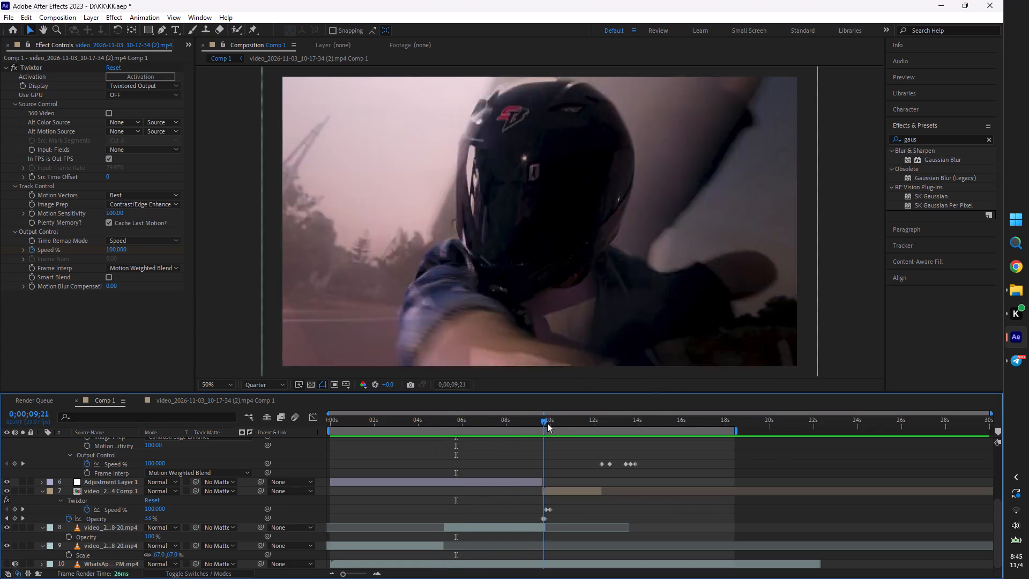
left_click_drag(547, 423, 538, 420)
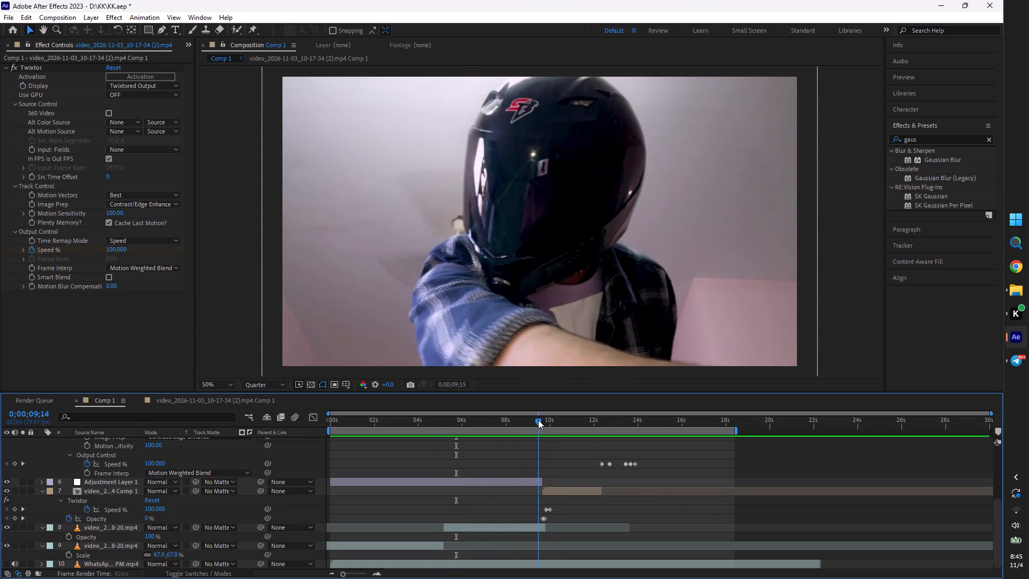
left_click_drag(538, 420, 543, 419)
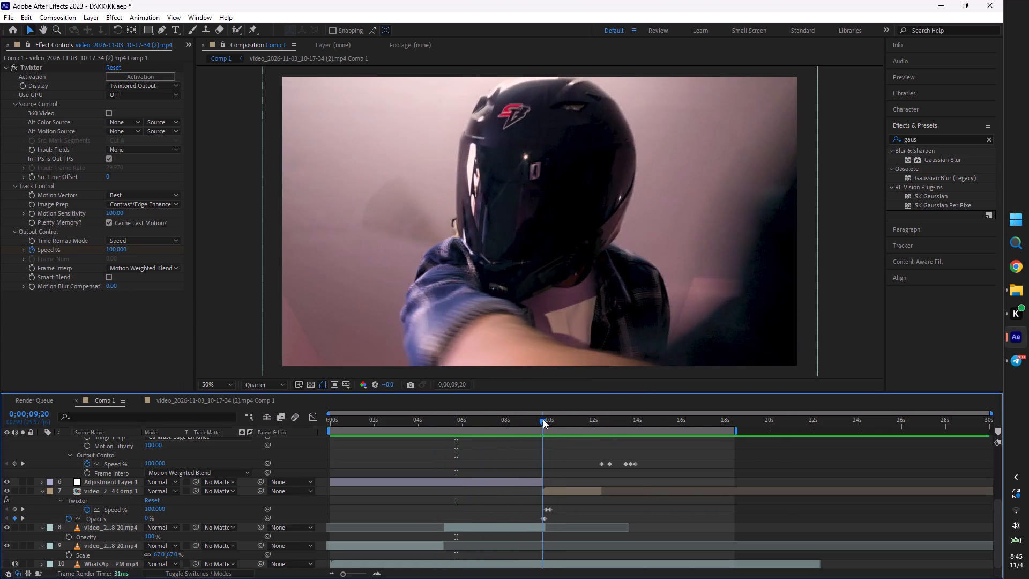
left_click_drag(543, 419, 544, 419)
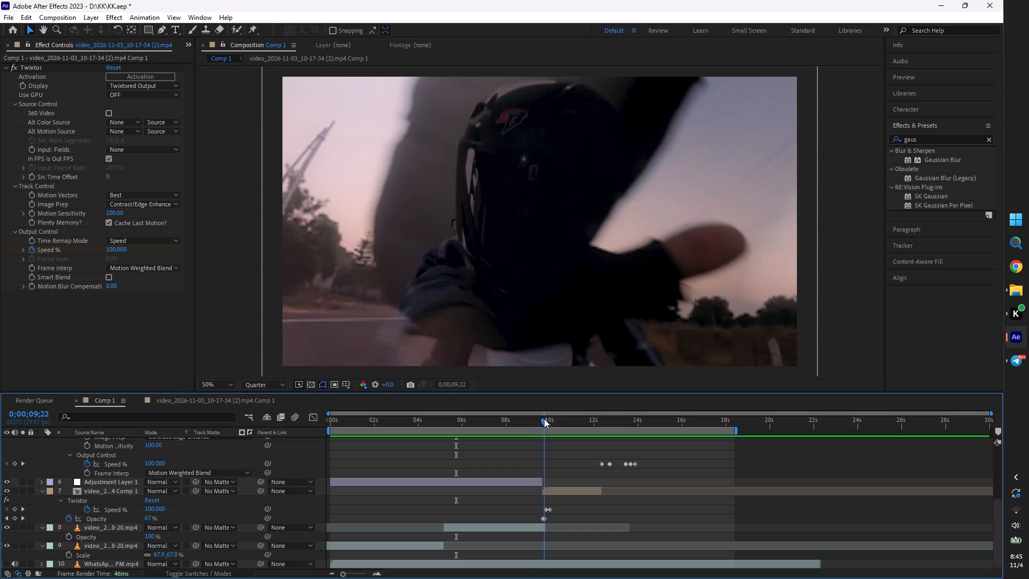
left_click_drag(544, 419, 545, 419)
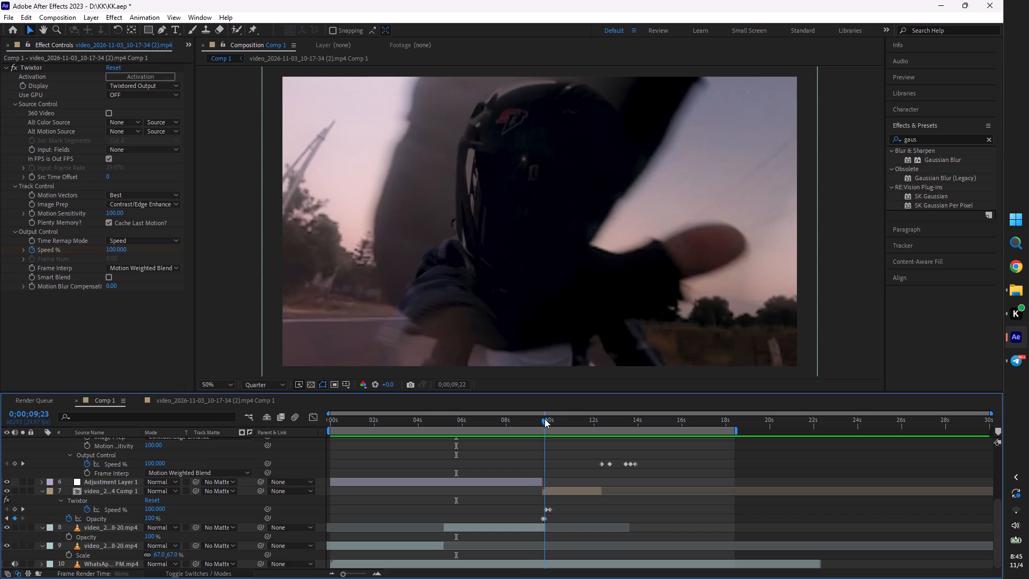
left_click_drag(545, 419, 546, 420)
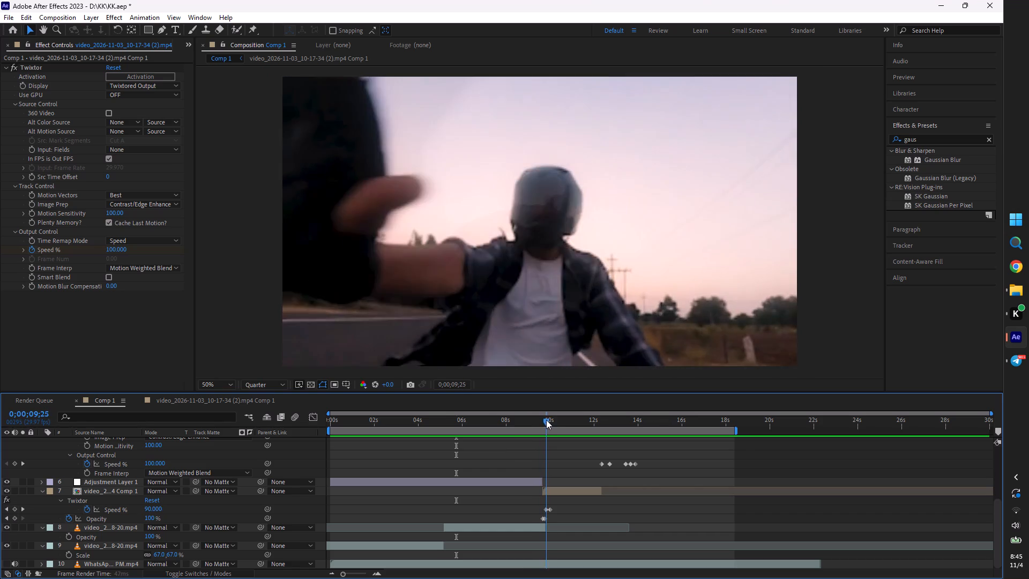
left_click_drag(546, 420, 539, 415)
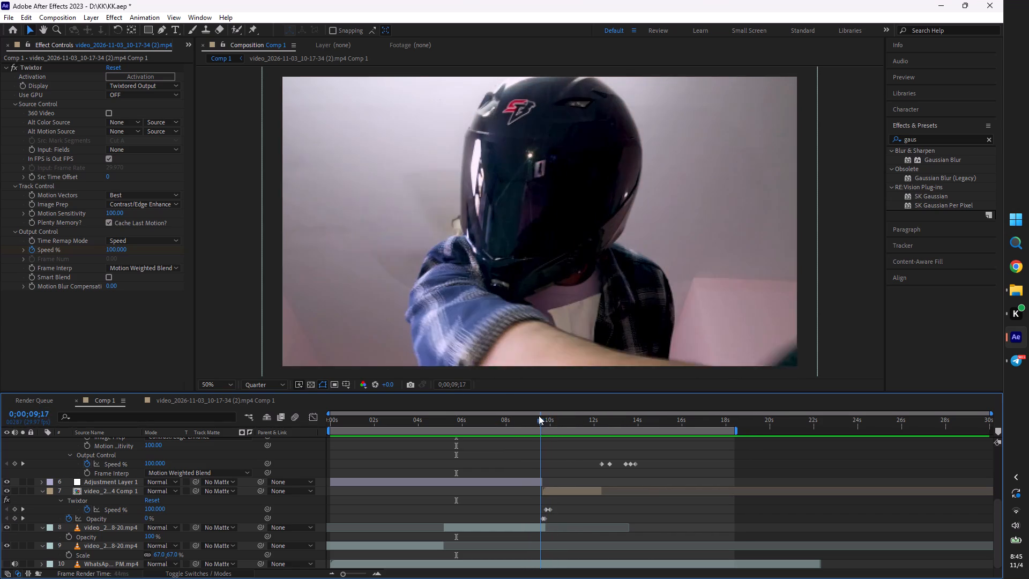
left_click_drag(539, 415, 546, 417)
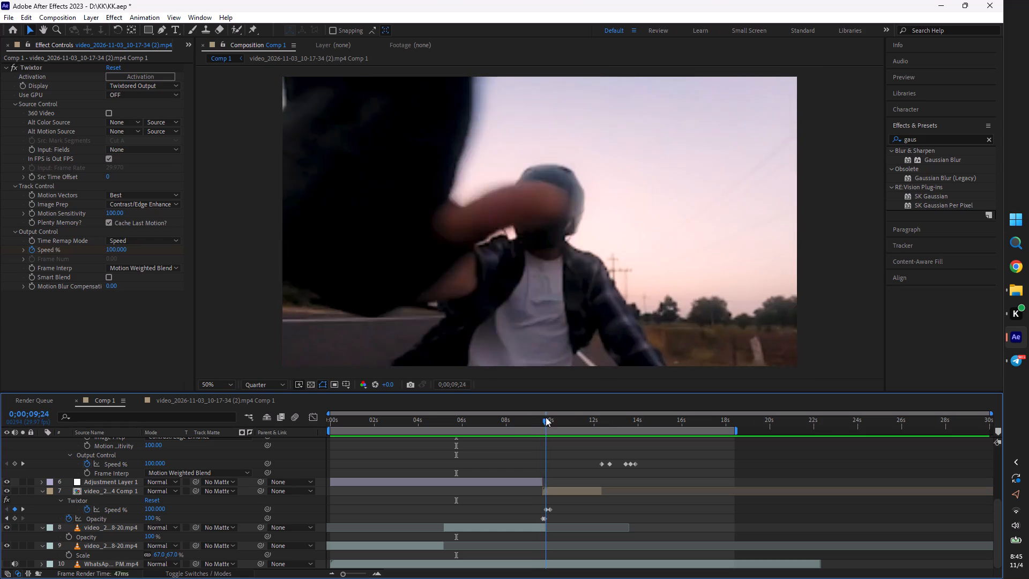
left_click_drag(546, 417, 545, 415)
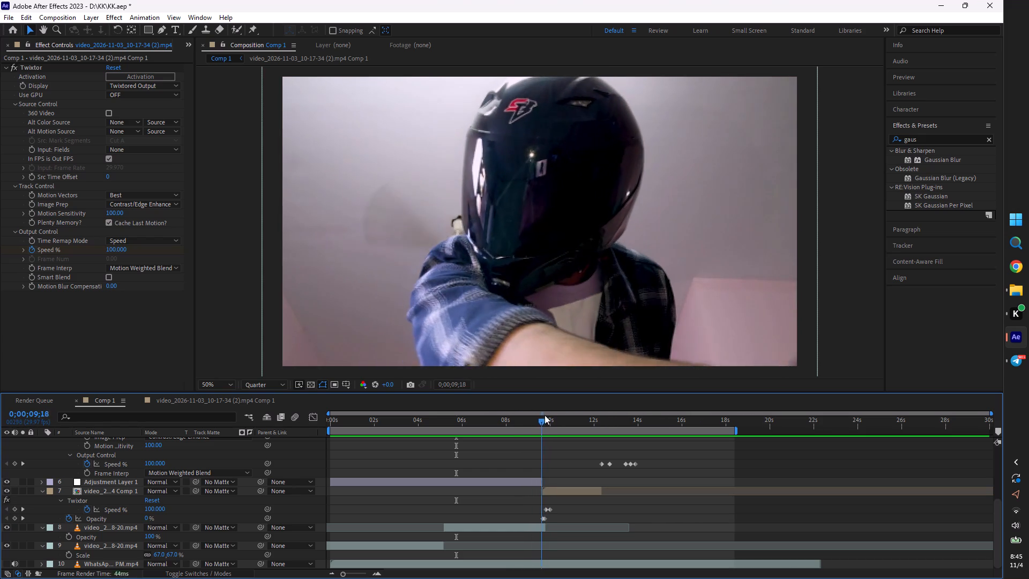
left_click_drag(545, 415, 559, 417)
Set S_Glow's Glow Width to 54 on the topmost adjustment layer, after trying and undoing a Brightness change.
scroll(572, 448, "up", 4)
left_click_drag(559, 425, 563, 427)
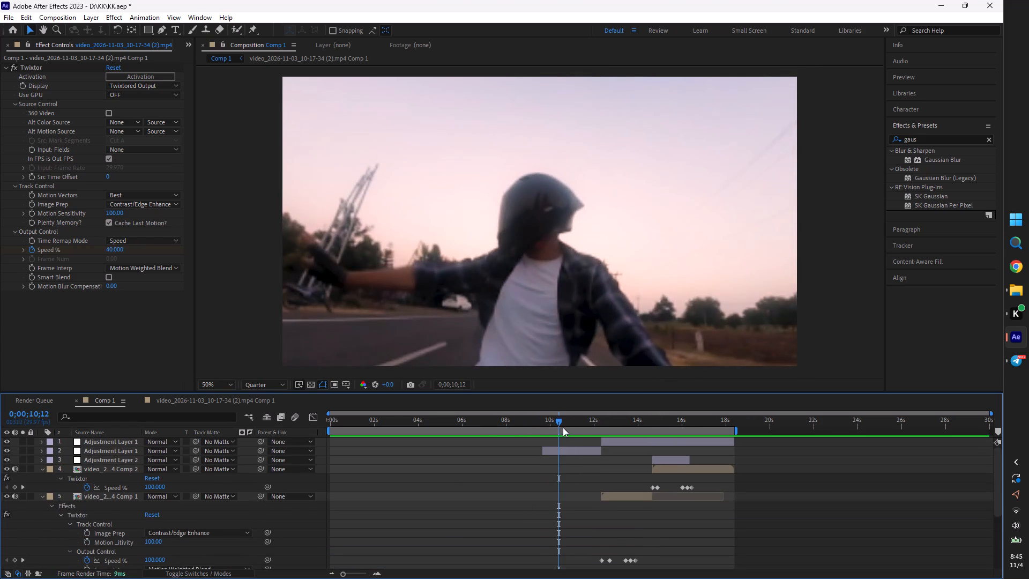
left_click_drag(563, 427, 651, 430)
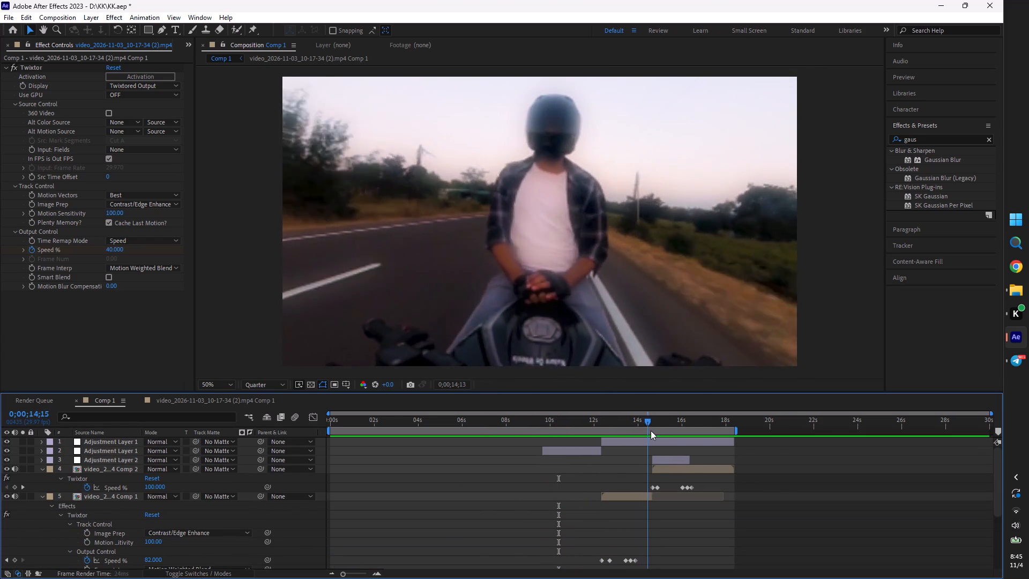
left_click_drag(651, 430, 638, 432)
left_click(637, 442)
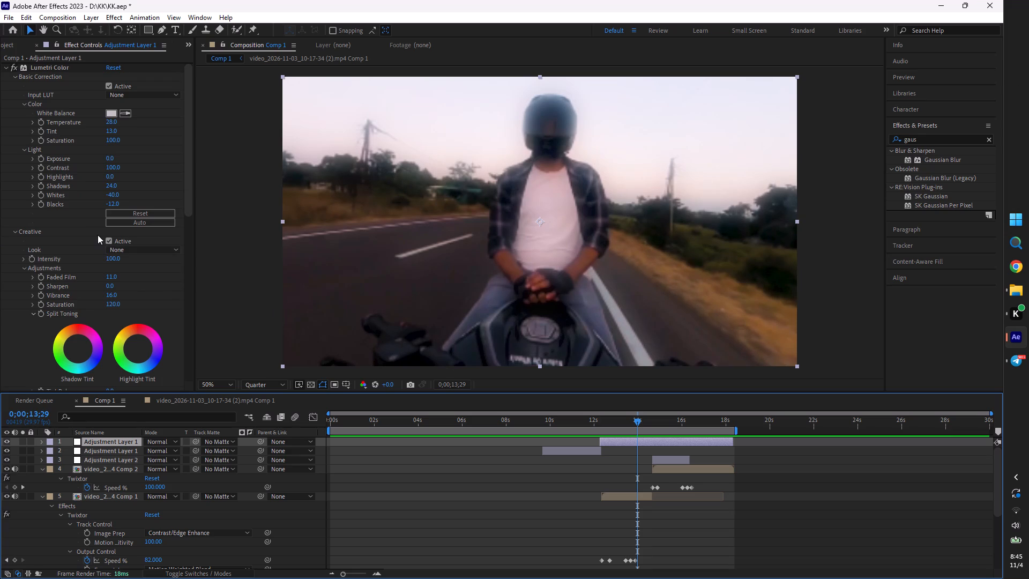
scroll(98, 235, "down", 15)
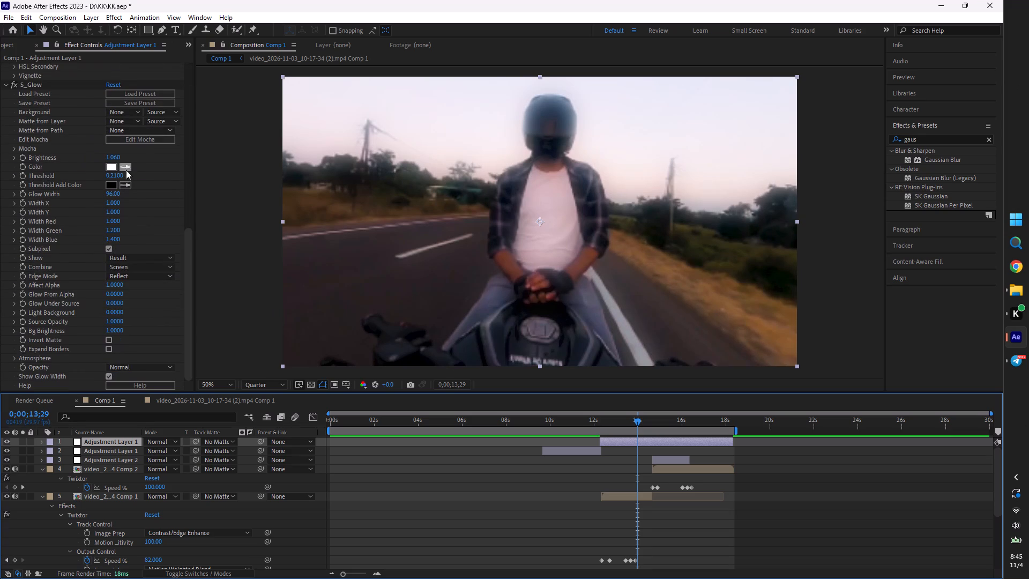
left_click_drag(111, 159, 104, 166)
key("ctrl+z")
left_click_drag(112, 194, 110, 194)
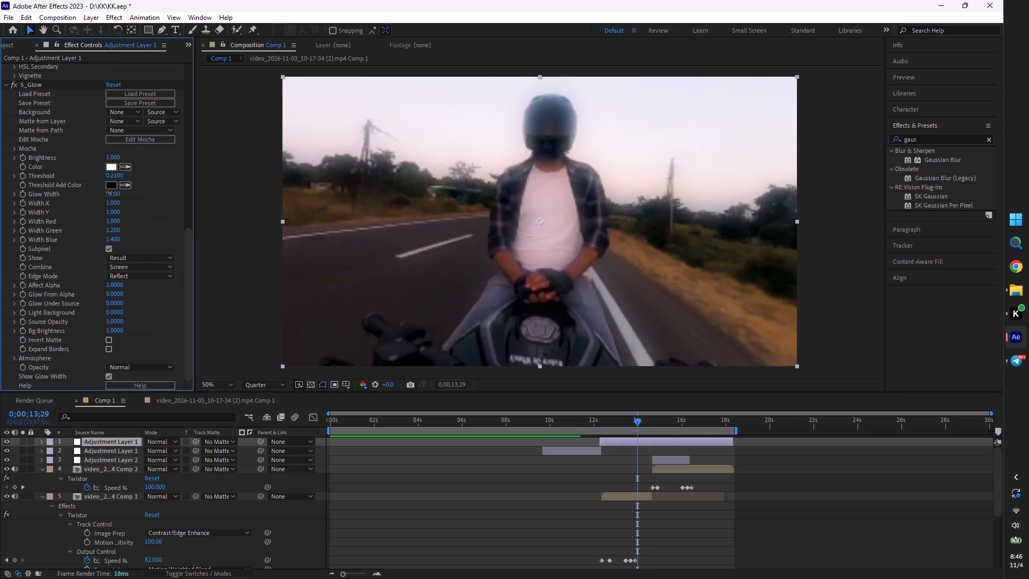
left_click_drag(110, 194, 90, 194)
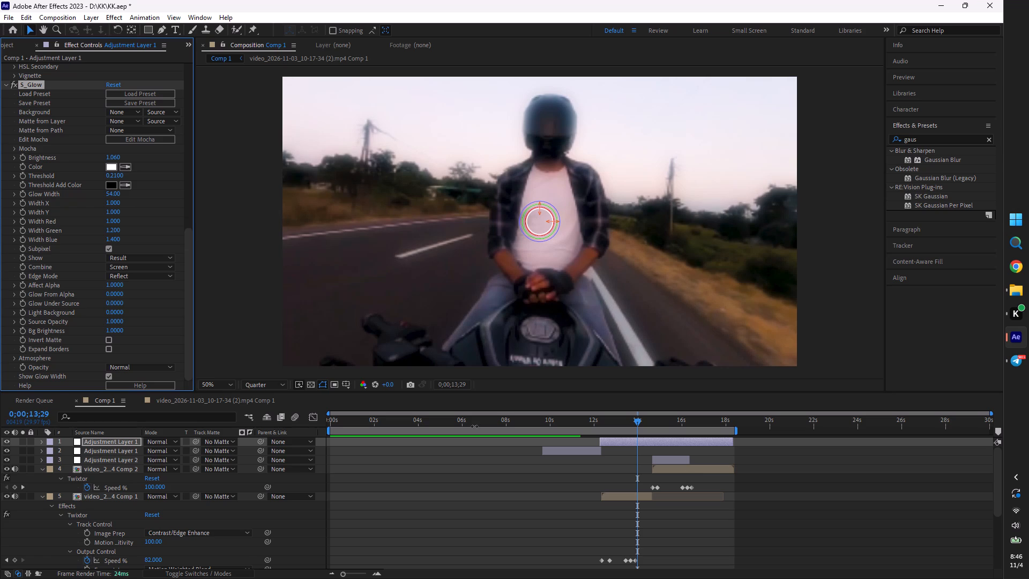
Set the composition preview resolution to Full.
left_click(284, 385)
left_click(274, 410)
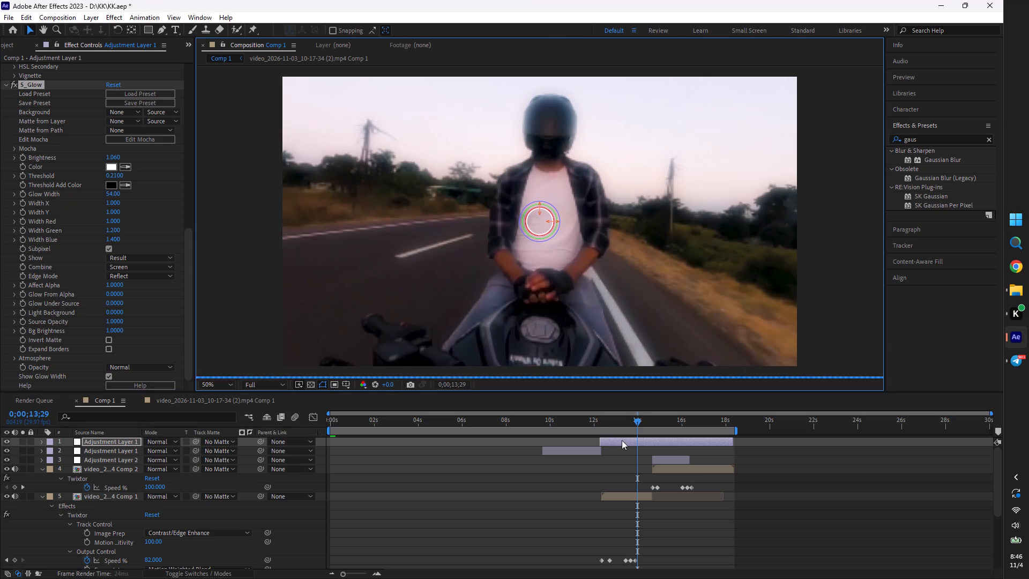
Compare the frame at 0;00;14;05 with S_Glow disabled and enabled on the topmost adjustment layer.
left_click_drag(632, 420, 640, 421)
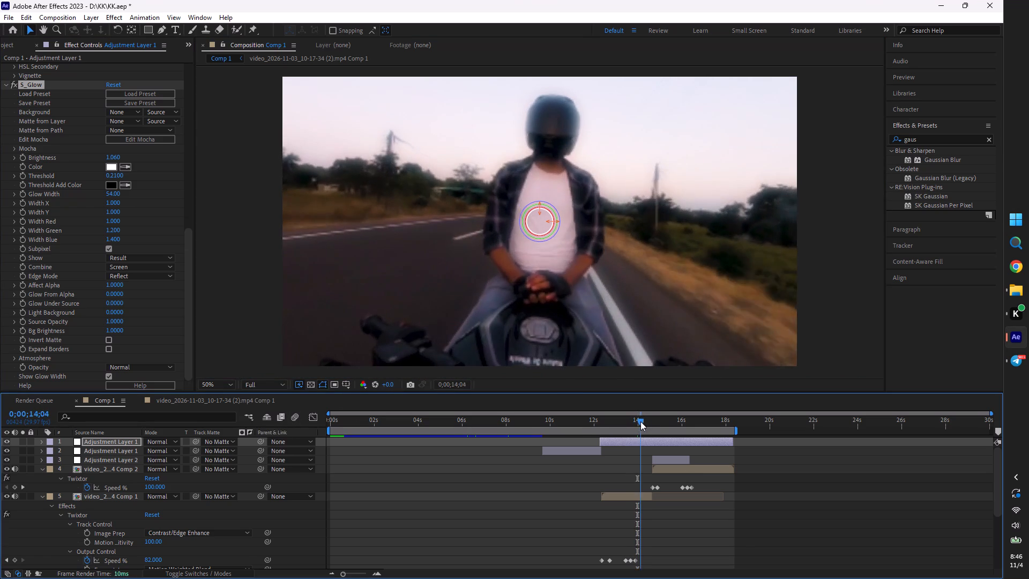
left_click_drag(640, 421, 642, 421)
left_click(12, 85)
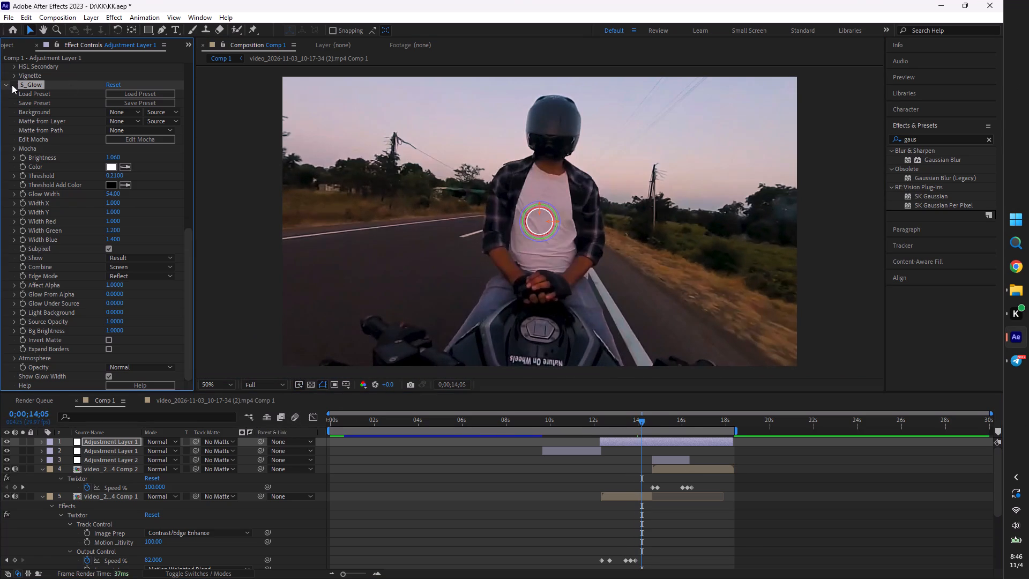
left_click(12, 85)
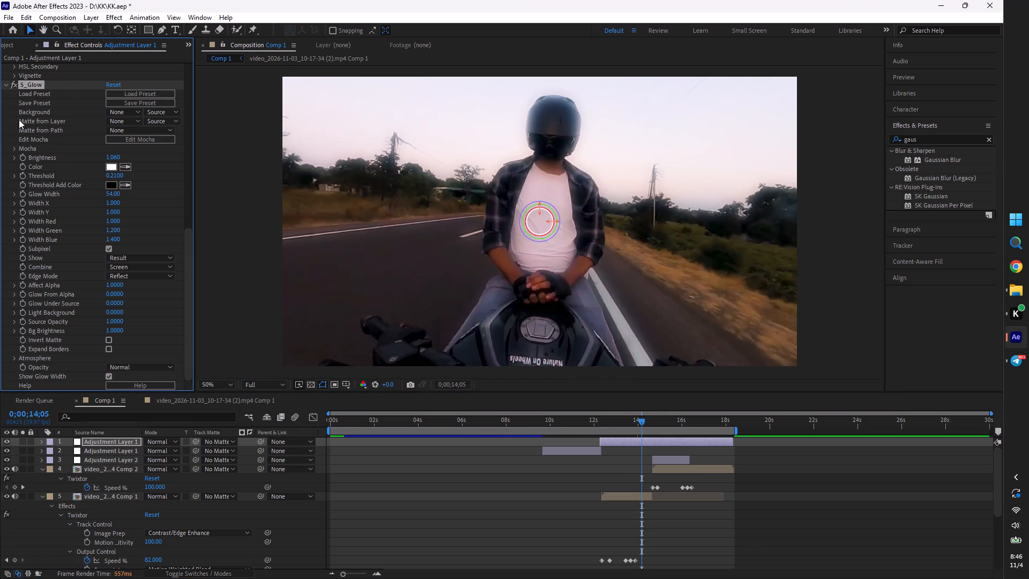
Shift Adjustment Layer 2 over the cut at 0;00;14;20 and trim it to span about 0;00;14;06 to 0;00;15;02.
left_click_drag(636, 421, 660, 423)
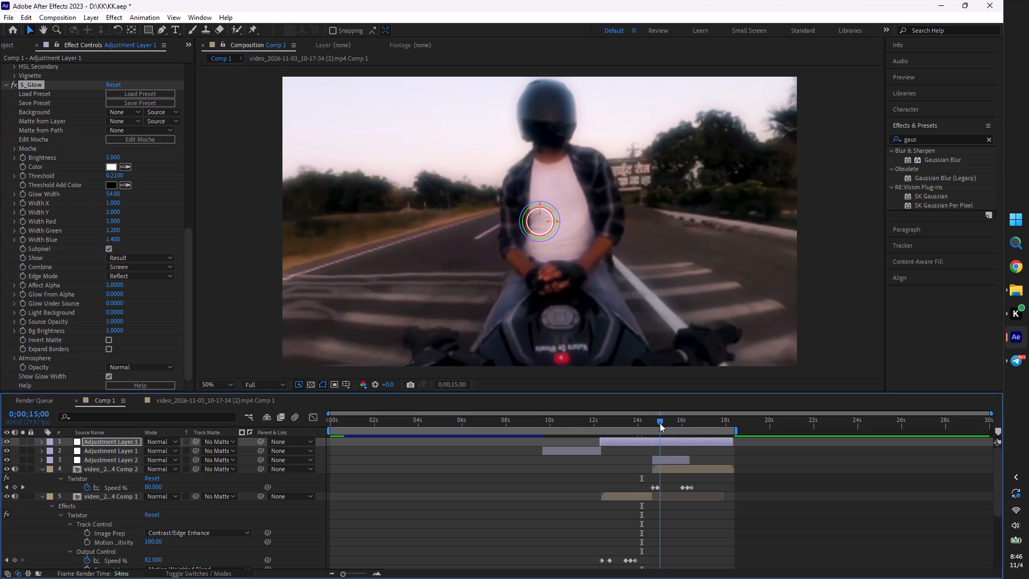
left_click_drag(660, 423, 653, 426)
left_click_drag(663, 460, 653, 459)
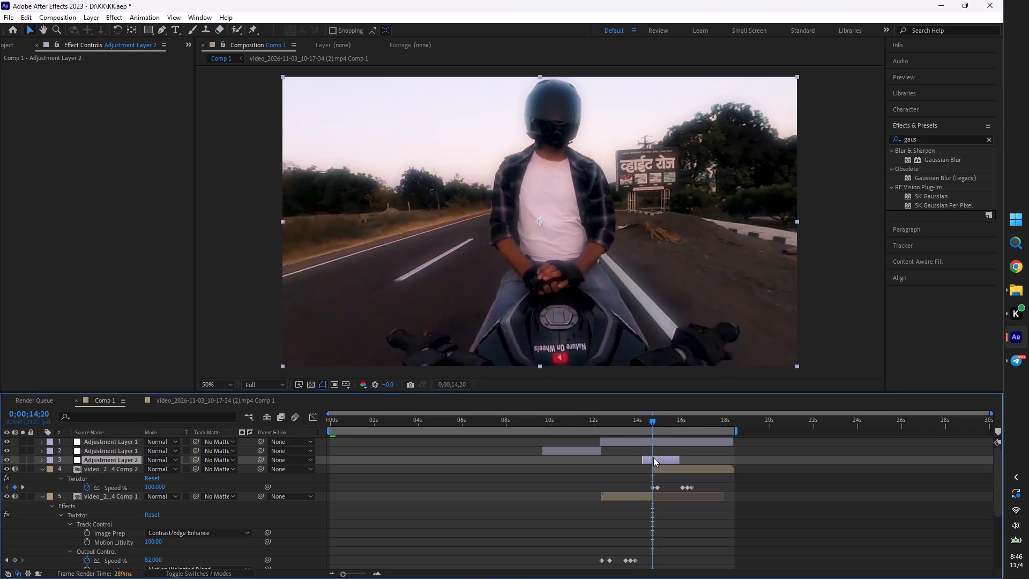
key("ctrl+shift+d")
key("BackSpace")
key("BackSpace")
left_click_drag(653, 458, 661, 460)
Apply the Gaussian Blur effect from Blur & Sharpen to Adjustment Layer 2.
key("equal")
key("equal")
key("equal")
left_click_drag(652, 425, 622, 433)
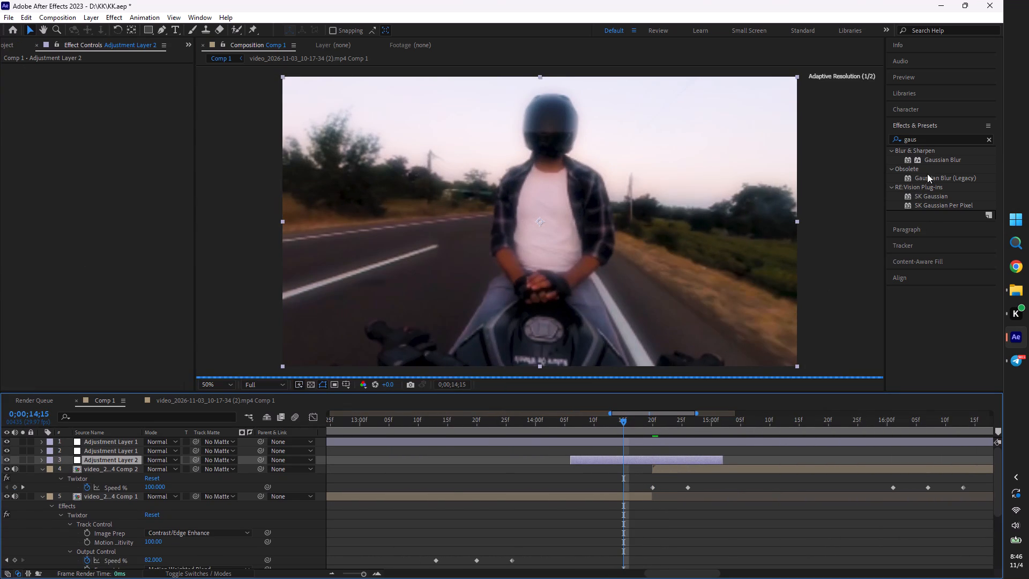
left_click_drag(935, 155, 913, 155)
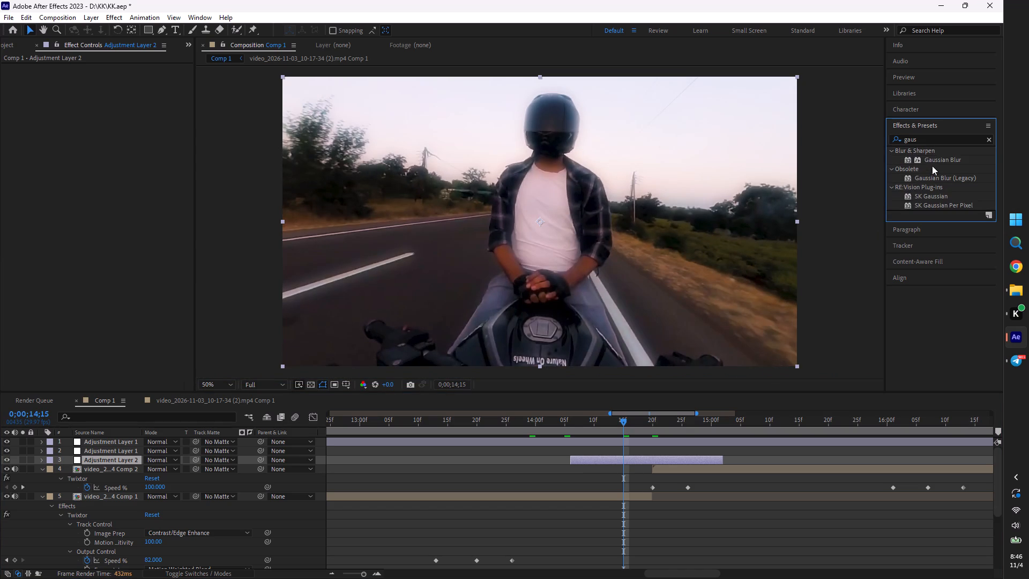
left_click_drag(933, 162, 658, 461)
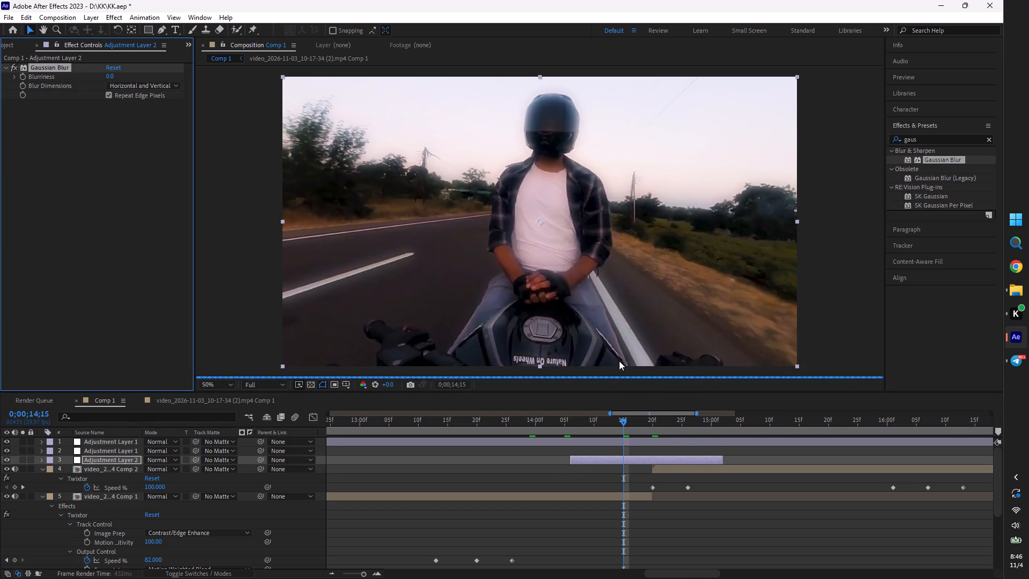
scroll(521, 180, "up", 2)
scroll(521, 180, "down", 3)
scroll(522, 180, "up", 1)
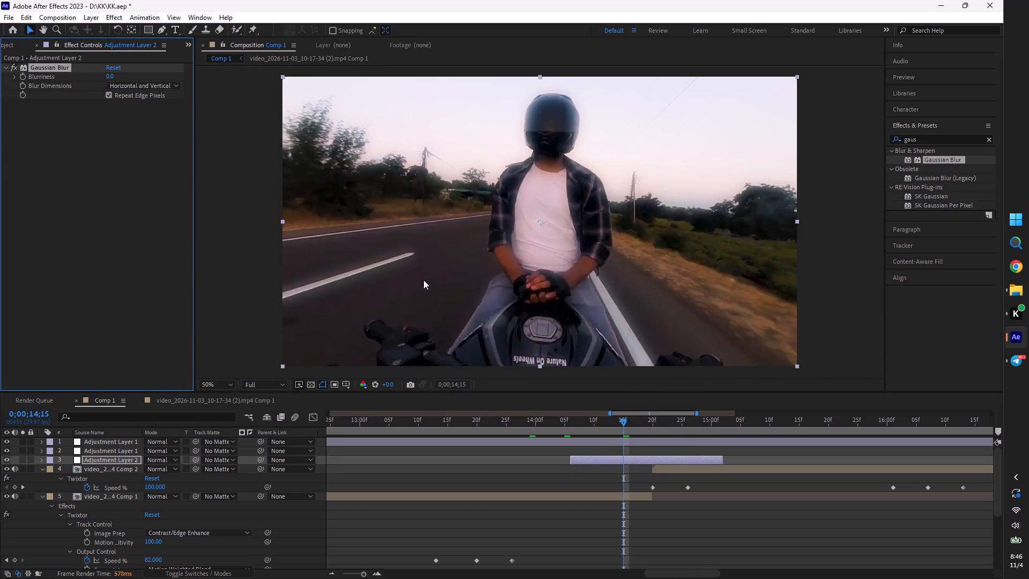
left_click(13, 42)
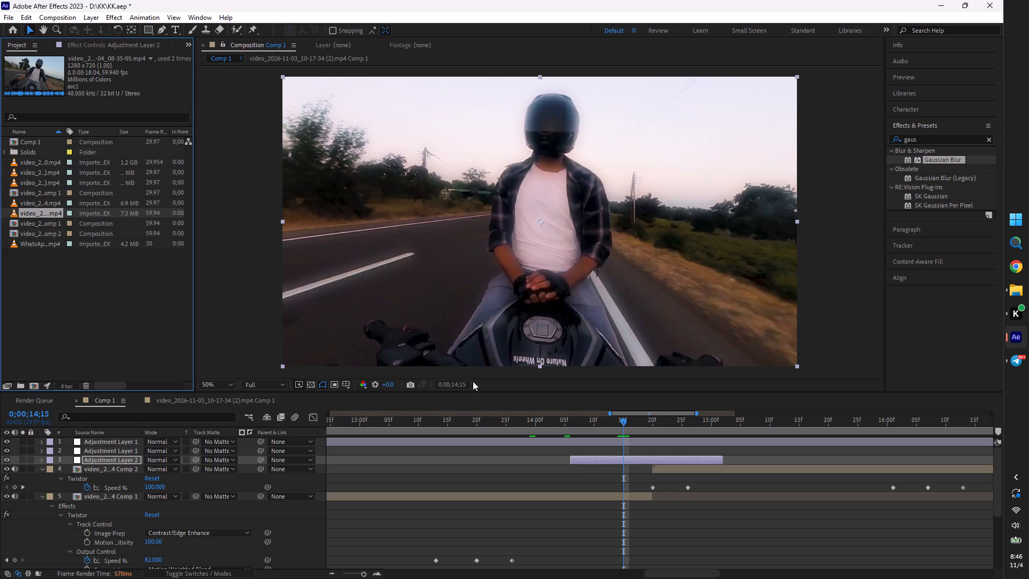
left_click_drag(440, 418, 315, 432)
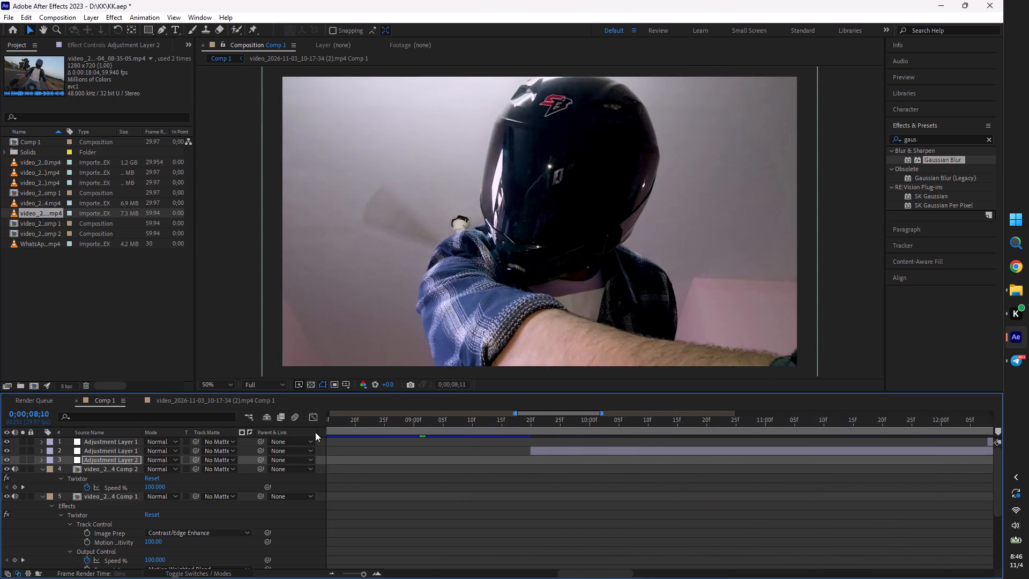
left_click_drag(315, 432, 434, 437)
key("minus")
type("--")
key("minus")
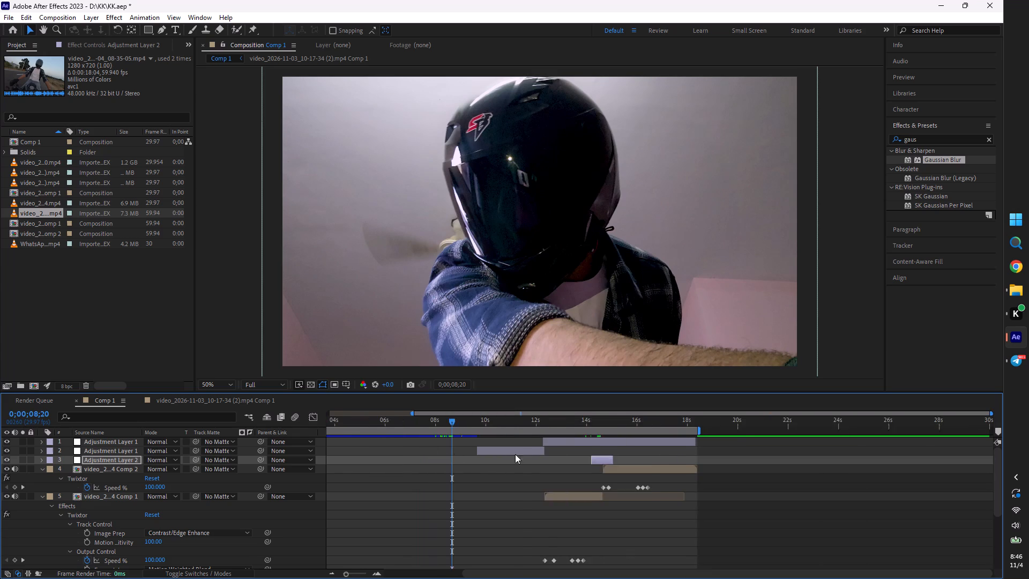
Start animating Gaussian Blur's Blurriness on Adjustment Layer 2 with a keyframe of 0 at 0;00;14;14.
left_click_drag(618, 422, 603, 441)
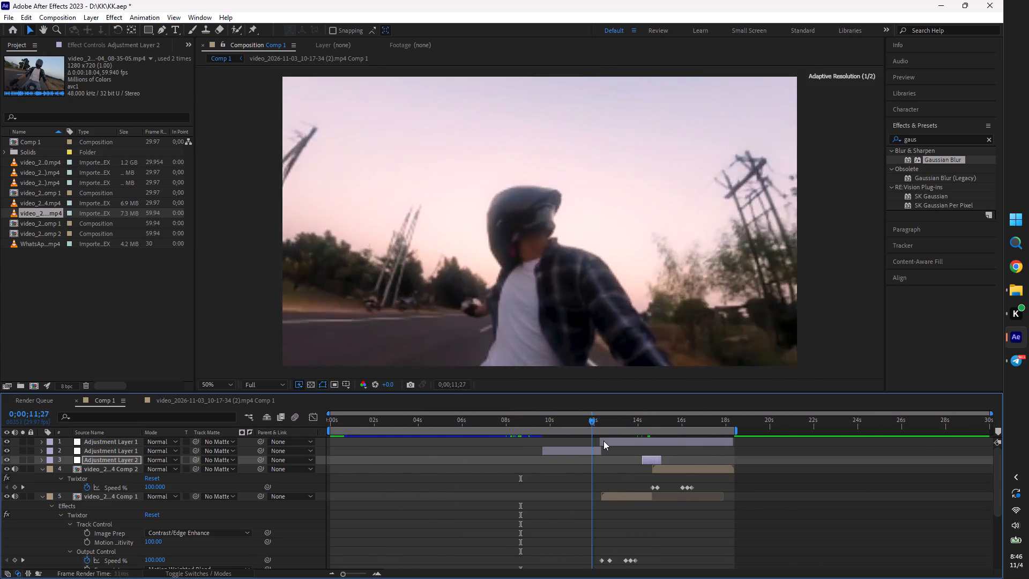
left_click_drag(603, 441, 648, 454)
key("equal")
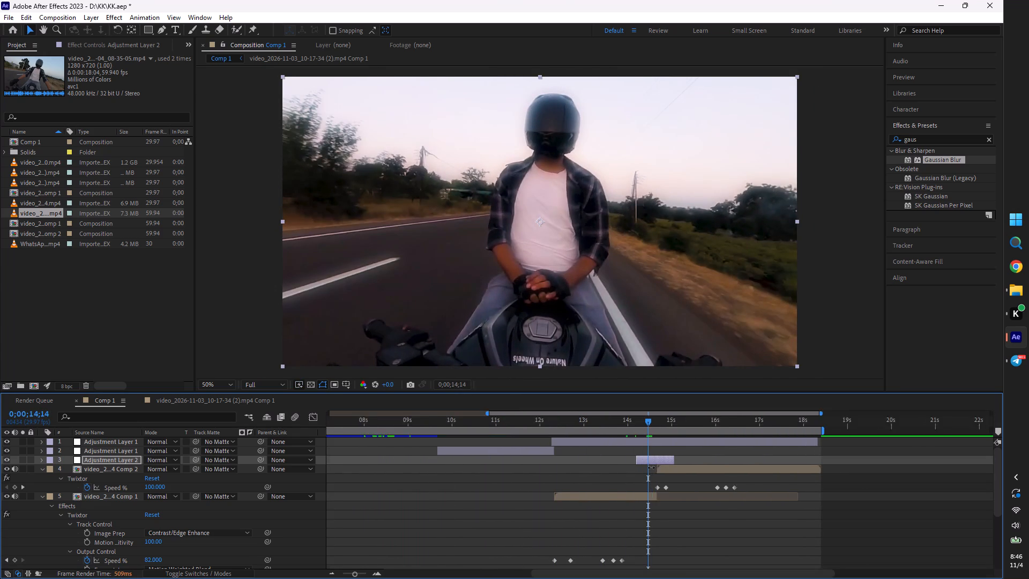
key("equal")
left_click(102, 40)
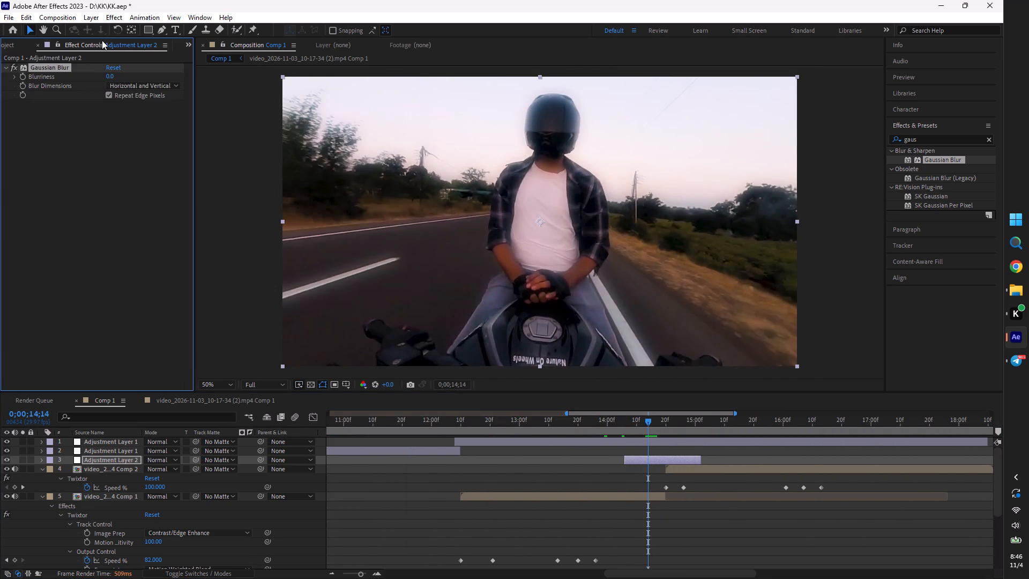
left_click(21, 80)
Add a second Blurriness keyframe of 0 on Adjustment Layer 2 and place it at about 0;00;14;27, after the cut.
key("u")
left_click_drag(652, 423, 669, 443)
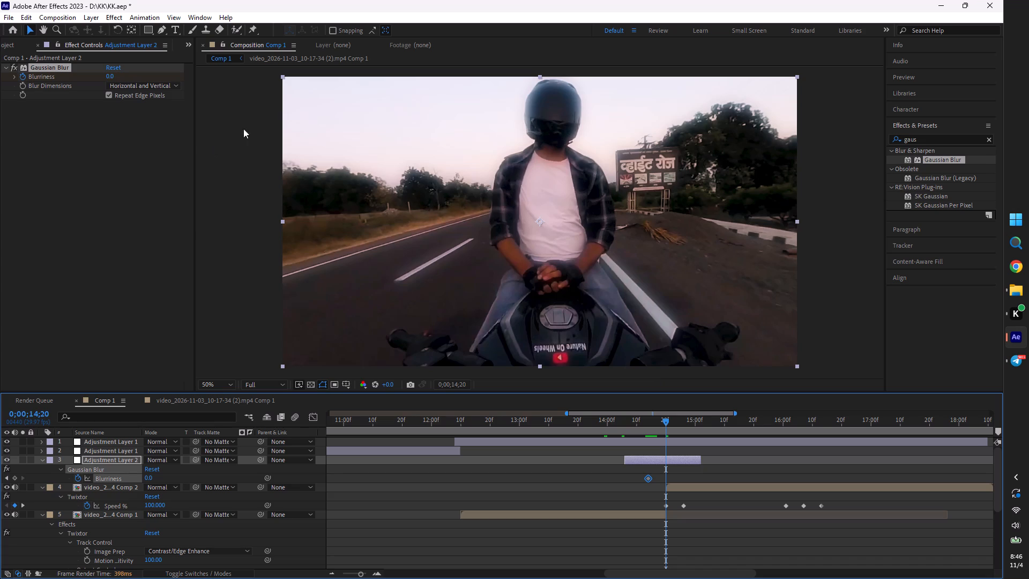
left_click(12, 477)
left_click_drag(667, 480, 687, 488)
left_click_drag(687, 488, 689, 488)
Set Gaussian Blur's Blurriness to 27.3 at the cut, 0;00;14;20, on Adjustment Layer 2.
left_click_drag(113, 74, 160, 80)
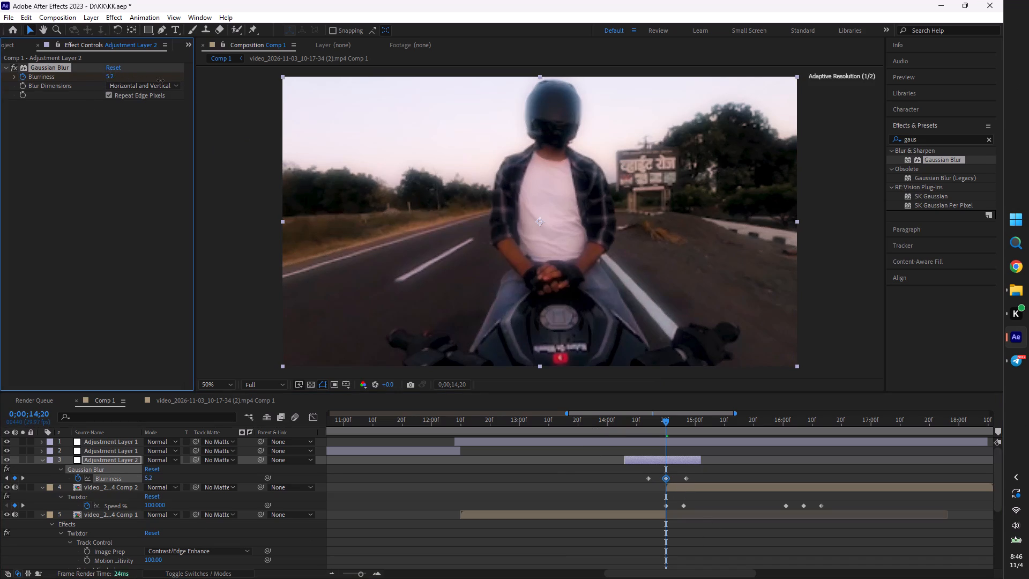
left_click_drag(160, 80, 277, 93)
Compare the frame at 0;00;11;12 with Lumetri Color disabled and enabled on the second adjustment layer.
left_click_drag(630, 421, 629, 421)
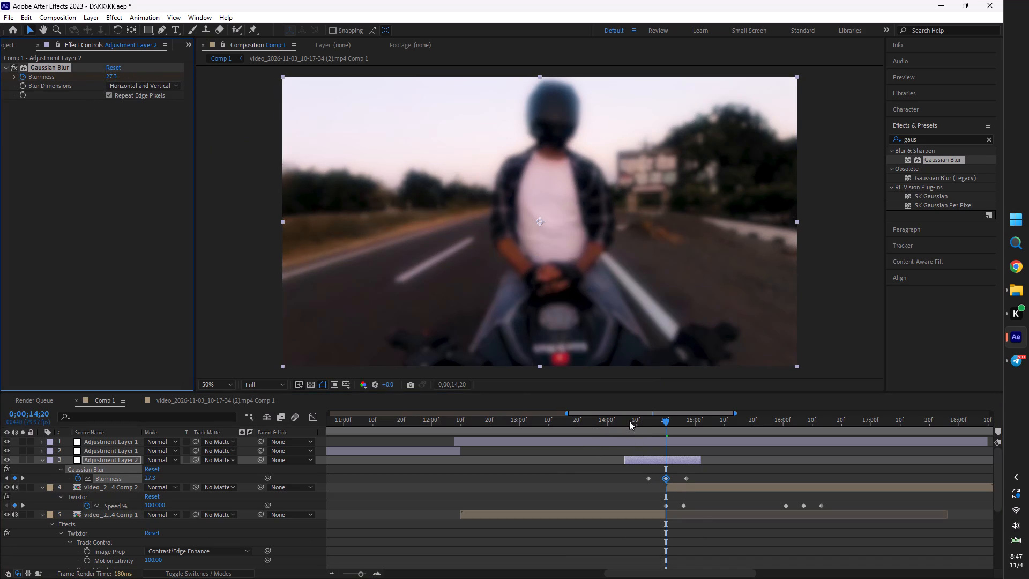
left_click_drag(629, 421, 413, 423)
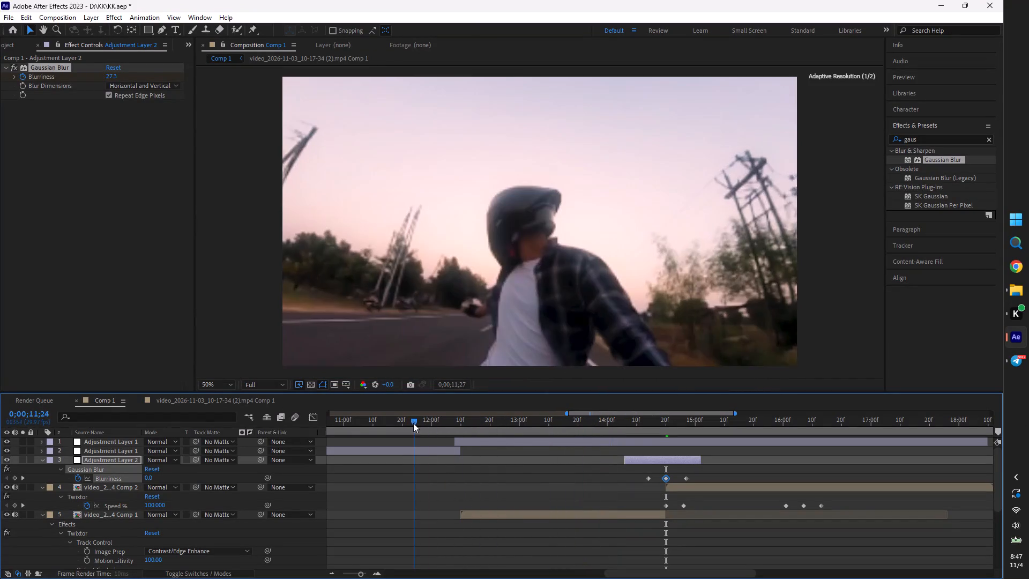
left_click_drag(413, 423, 375, 425)
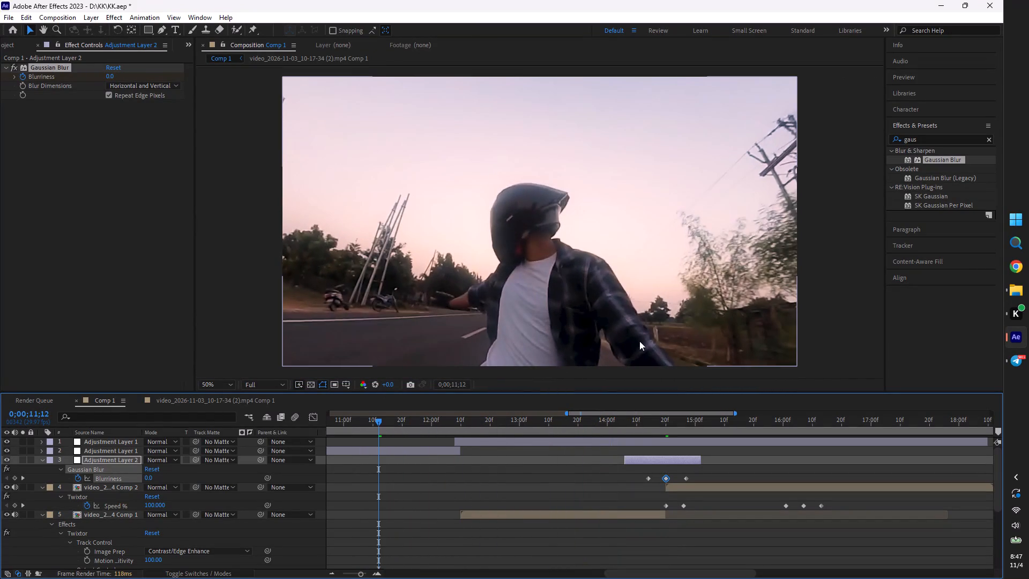
left_click(442, 452)
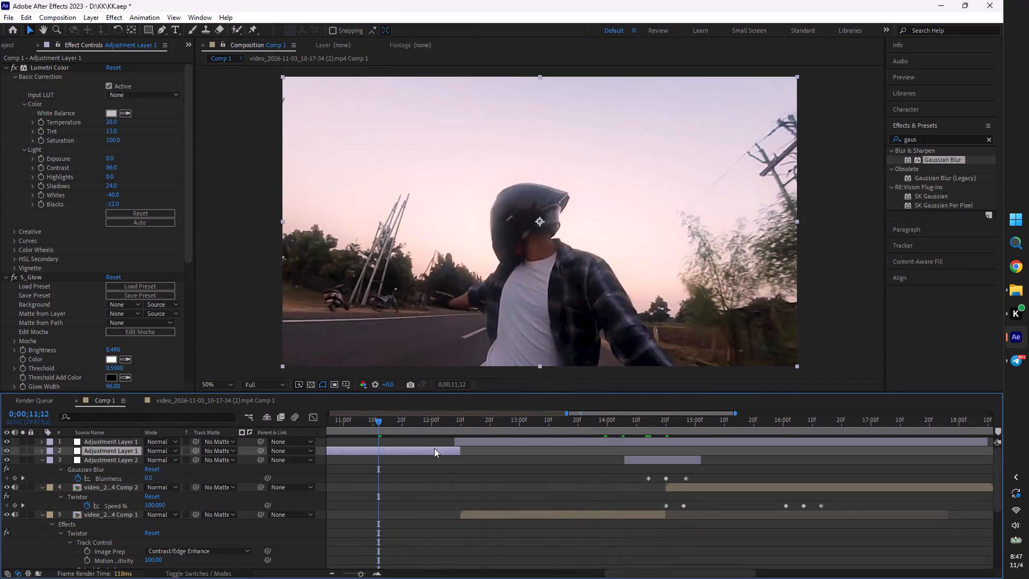
left_click(12, 65)
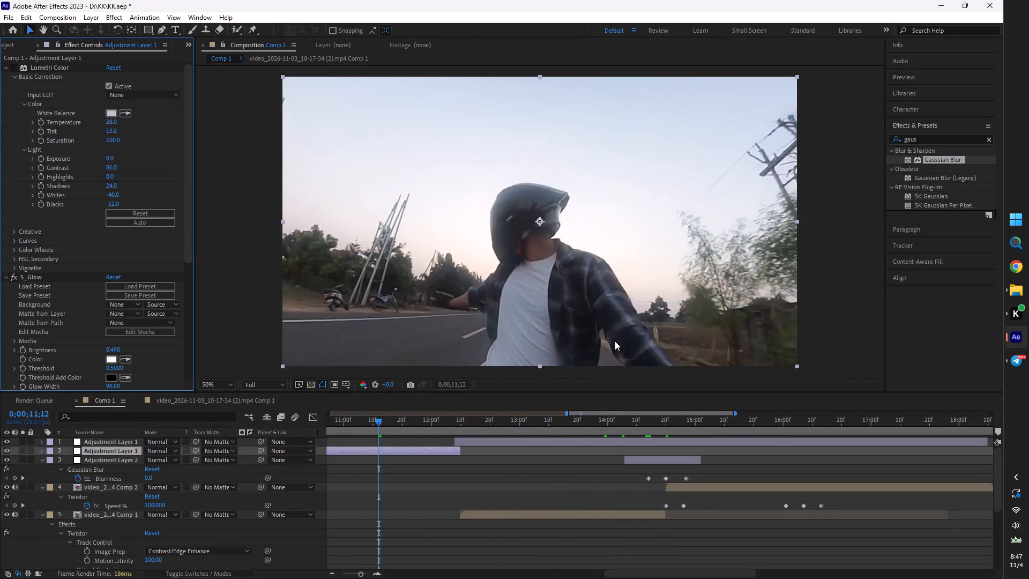
left_click(14, 67)
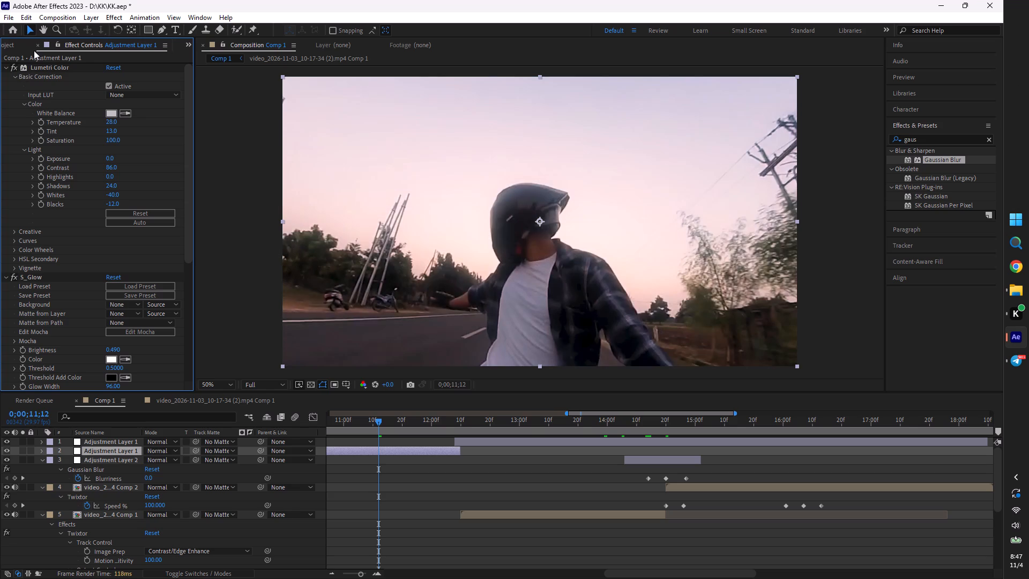
left_click(16, 69)
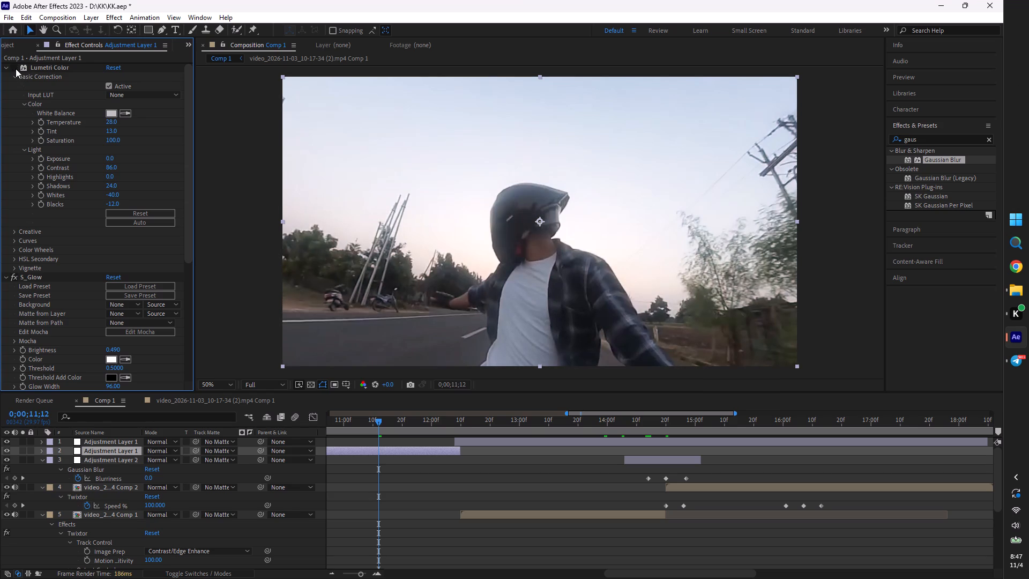
left_click(16, 69)
Scrub through the helmet and riding clips between about 0;00;05;26 and 0;00;13;03 to review the grade and cuts.
left_click_drag(411, 424, 422, 424)
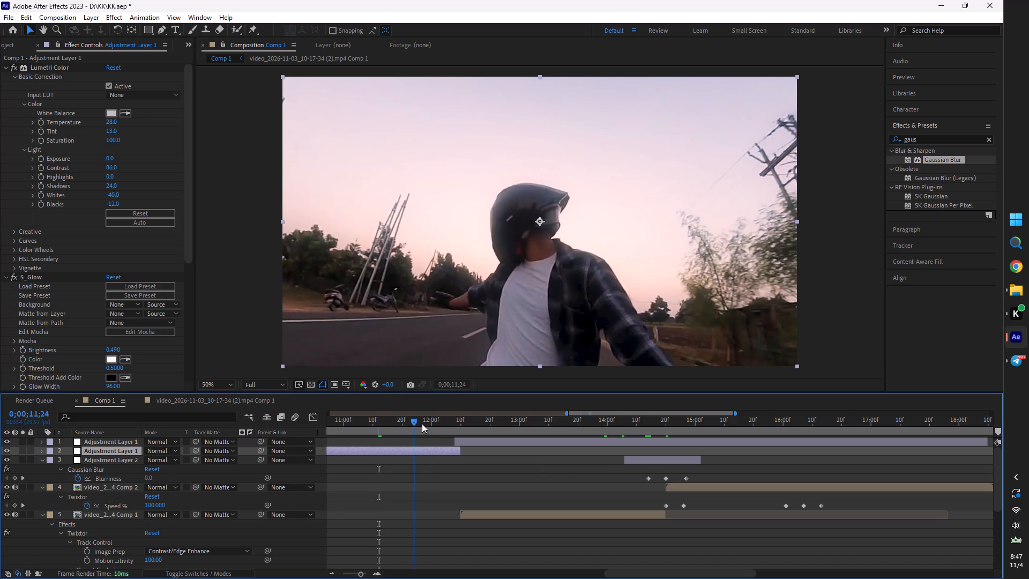
left_click_drag(422, 424, 512, 436)
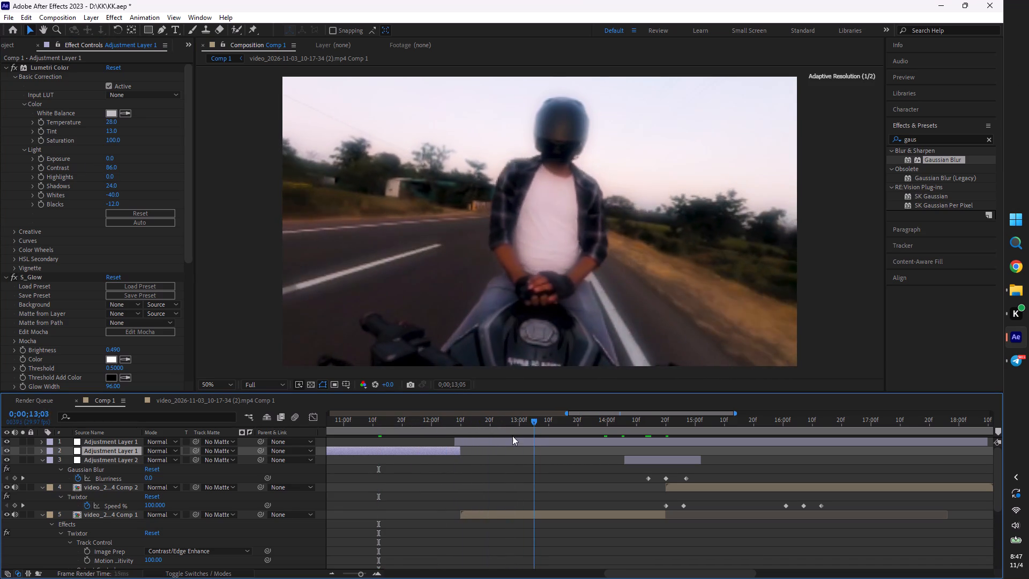
left_click_drag(512, 436, 244, 466)
scroll(460, 469, "down", 5)
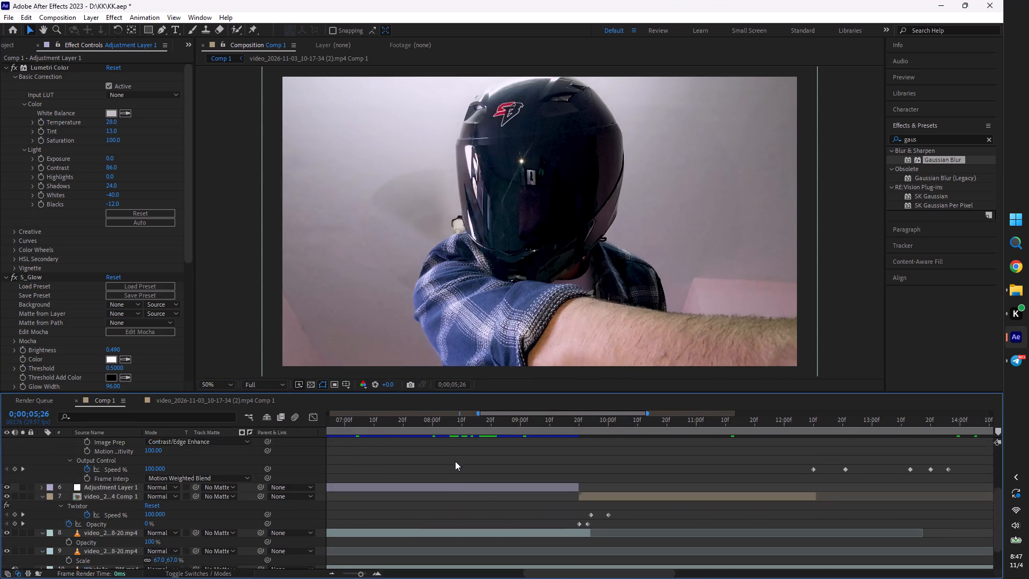
left_click_drag(429, 424, 610, 438)
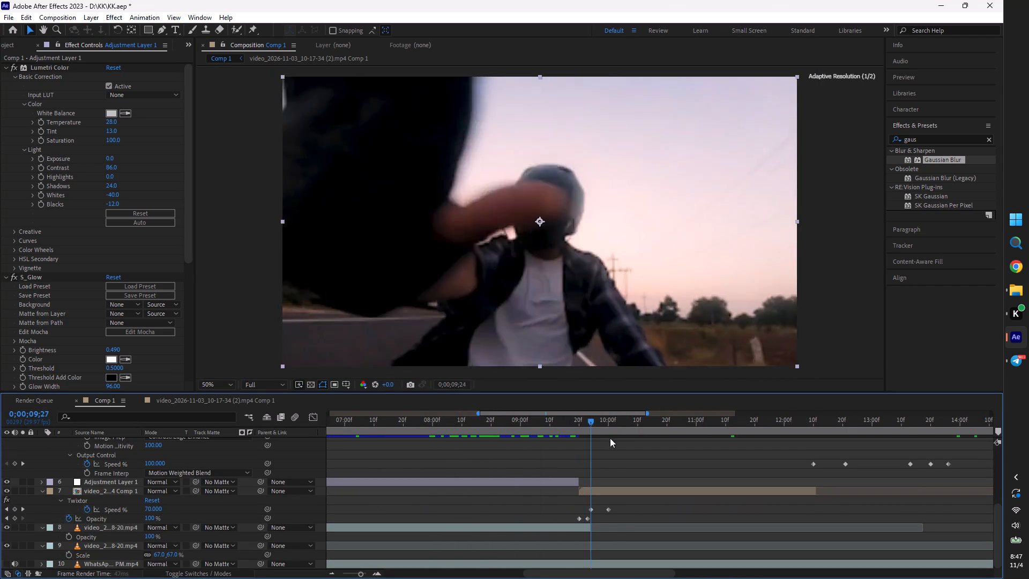
left_click_drag(610, 438, 684, 464)
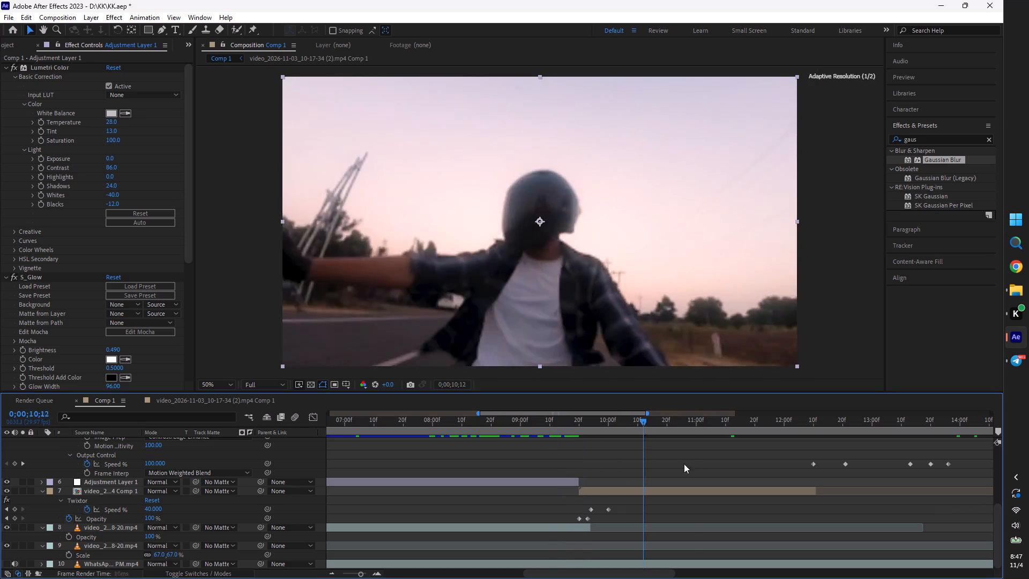
left_click_drag(684, 464, 698, 469)
scroll(755, 492, "up", 6)
left_click_drag(730, 425, 813, 441)
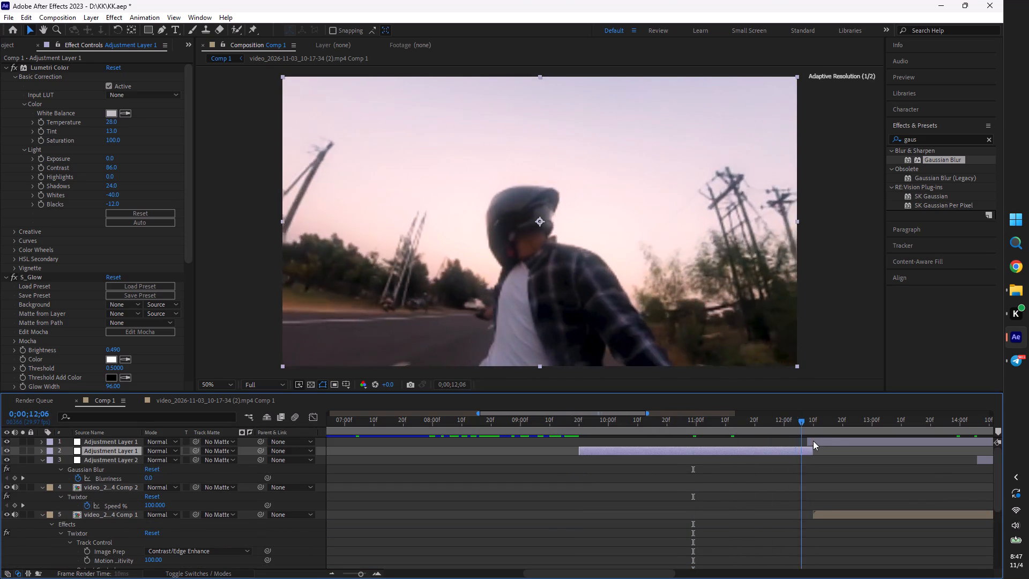
left_click_drag(813, 441, 573, 463)
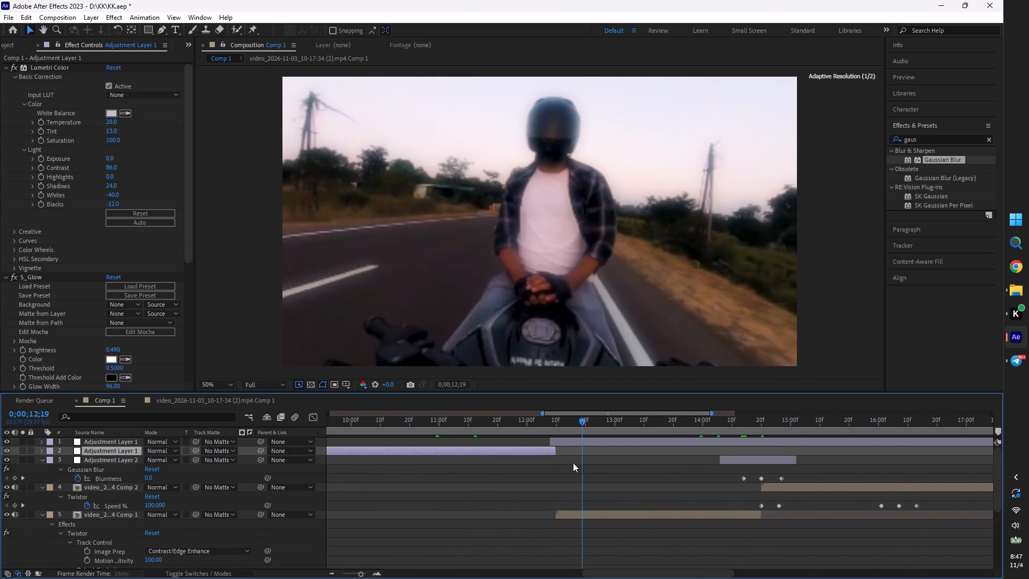
Trim the start of the topmost adjustment layer to 0;00;12;10, where the second adjustment layer ends.
left_click_drag(573, 463, 545, 456)
key("equal")
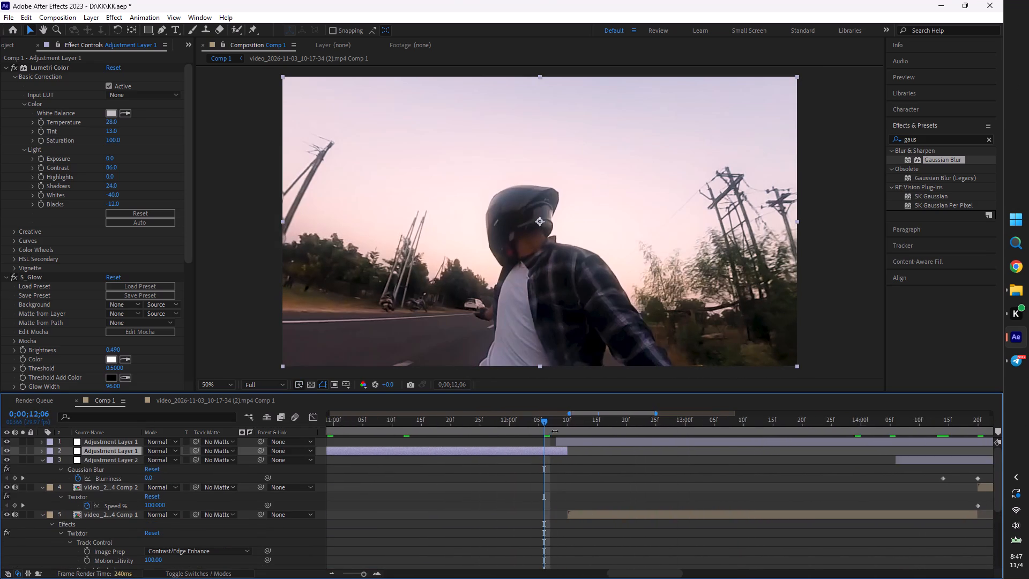
key("equal")
left_click_drag(564, 441, 586, 449)
Extend the end of the topmost adjustment layer to about 0;00;18;14 so it covers the final clip completely.
left_click_drag(565, 422, 628, 428)
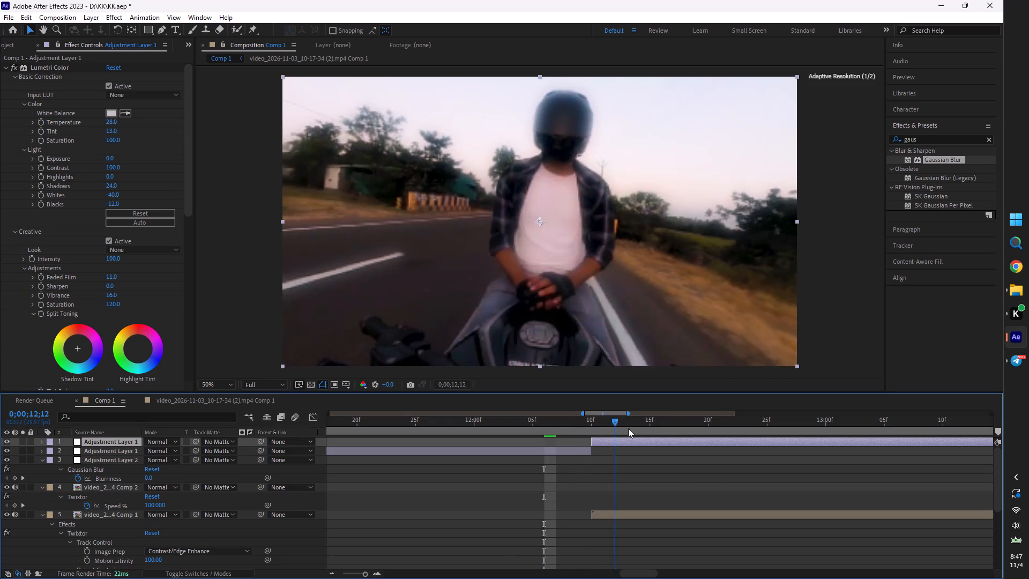
left_click_drag(628, 428, 668, 436)
key("minus")
key("minus")
key("minus")
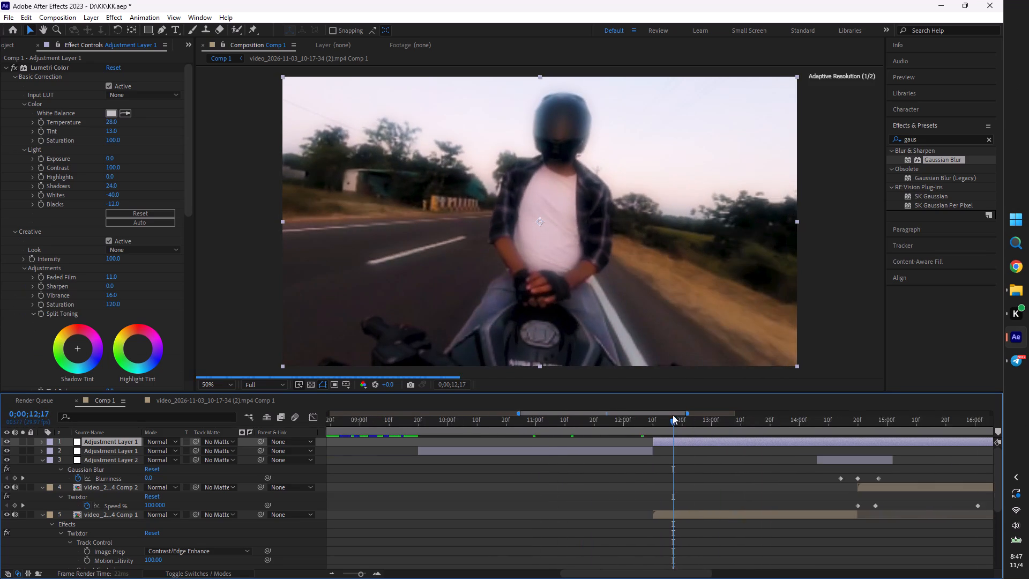
left_click_drag(673, 425, 863, 413)
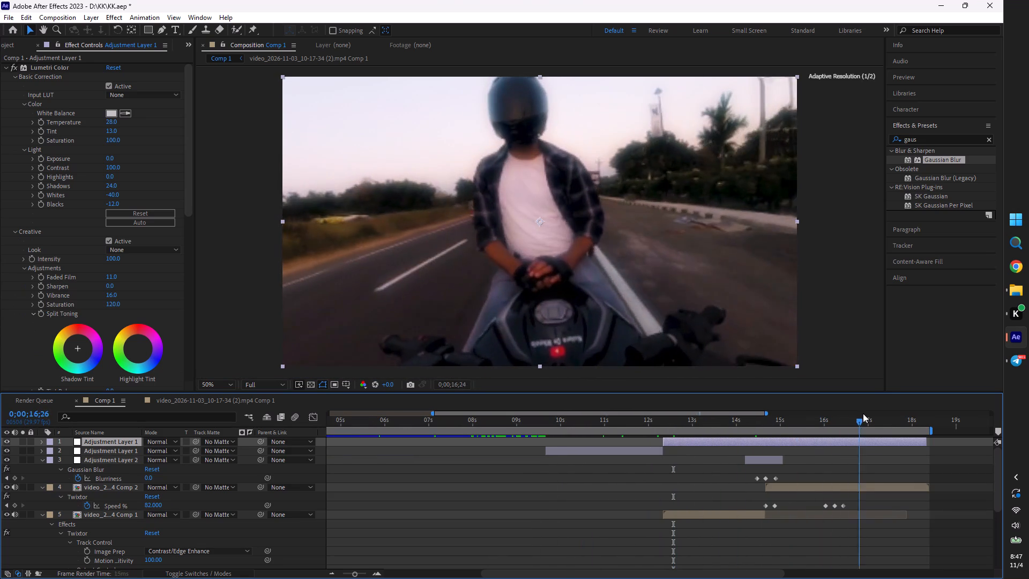
left_click_drag(863, 413, 924, 436)
left_click_drag(927, 442, 932, 442)
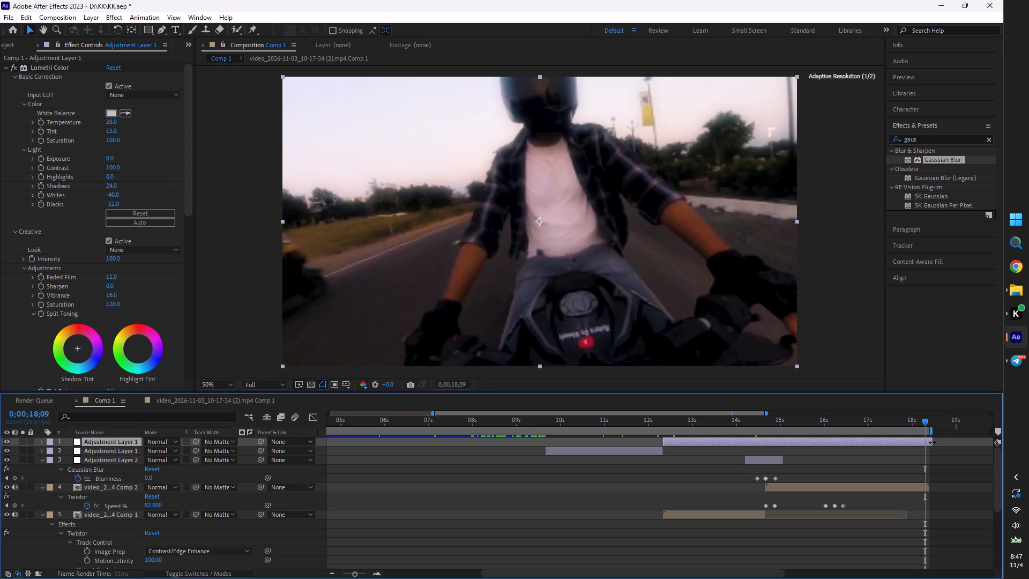
left_click_drag(932, 442, 933, 442)
Scrub and play between about 0;00;14;01 and 0;00;14;20 to examine the blur transition across the cut.
left_click_drag(921, 424, 733, 450)
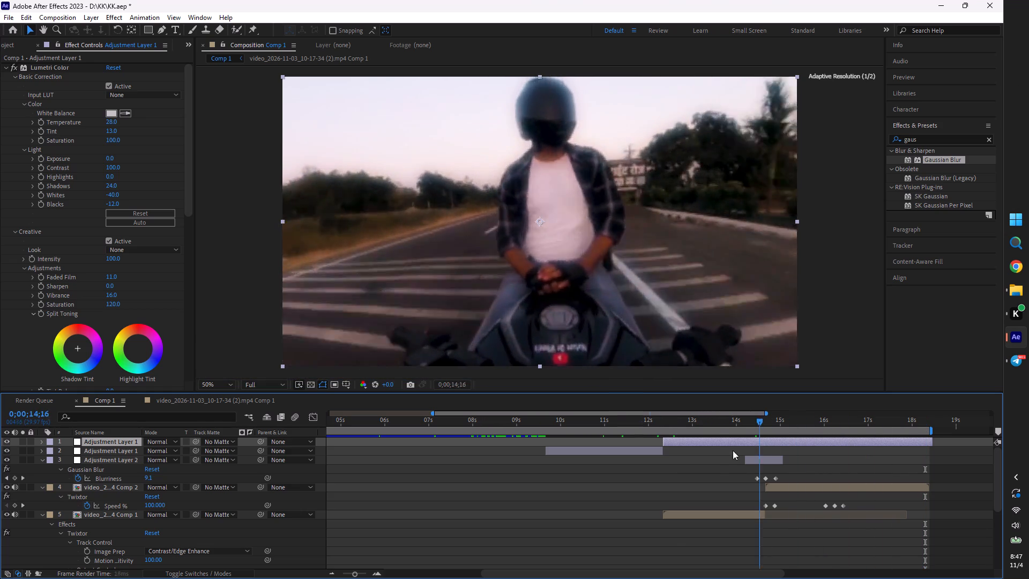
left_click_drag(733, 450, 752, 455)
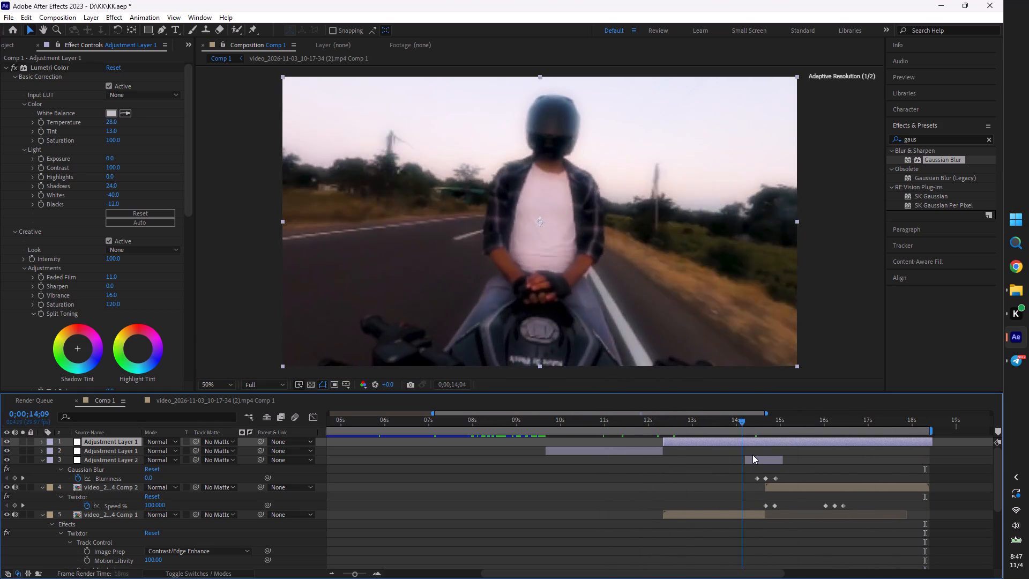
left_click_drag(752, 455, 736, 451)
key("space")
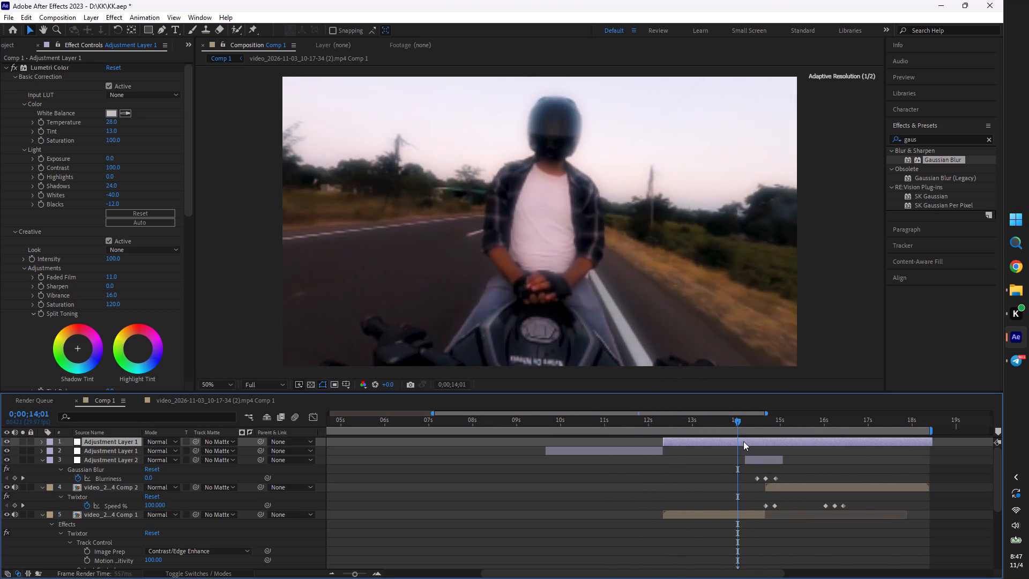
left_click_drag(739, 421, 744, 426)
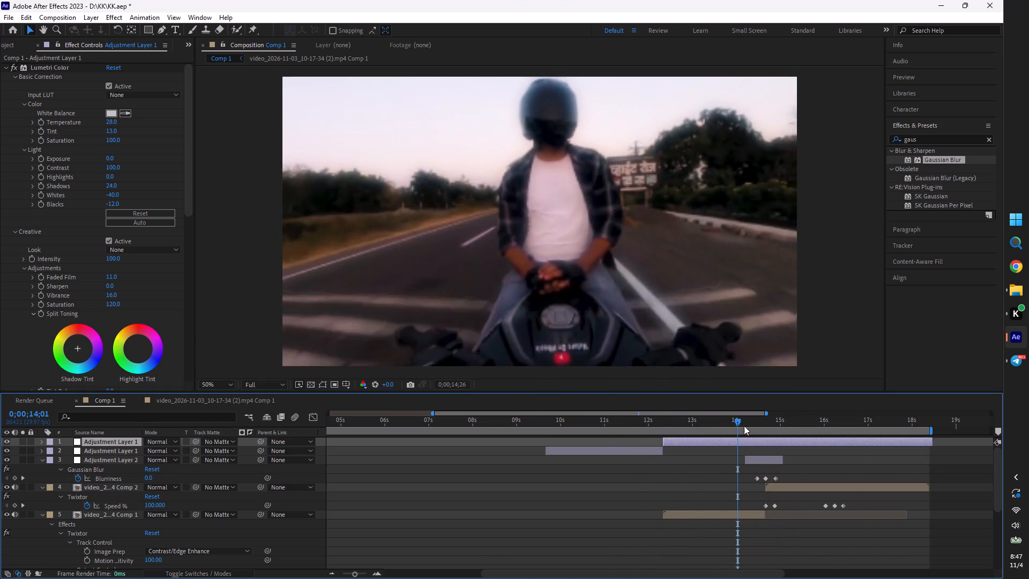
left_click_drag(744, 426, 763, 444)
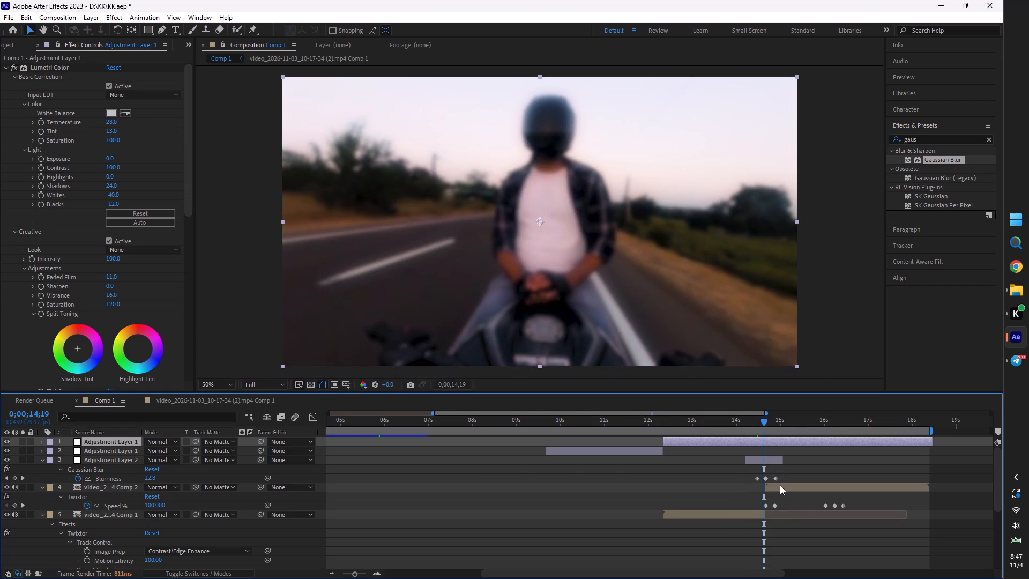
Tighten the blur transition by moving its last Blurriness keyframe to 0;00;14;23 and its first to 0;00;14;17.
key("equal")
key("equal")
key("equal")
left_click_drag(856, 475, 811, 478)
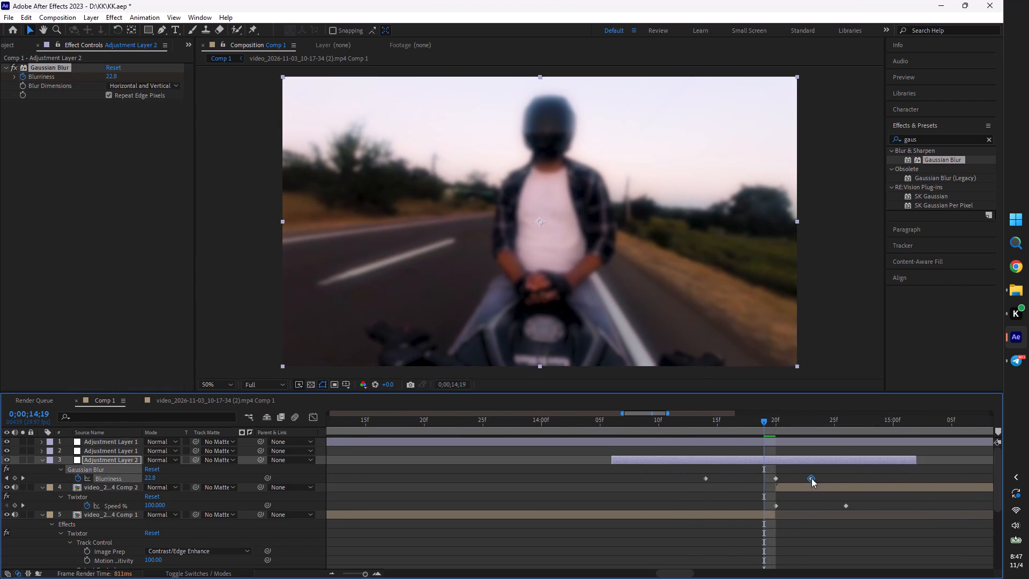
left_click_drag(811, 478, 812, 477)
left_click_drag(704, 476, 748, 488)
left_click_drag(751, 476, 744, 477)
Raise the Gaussian Blur Blurriness at the middle keyframe, 0;00;14;20, to 150.9.
left_click_drag(761, 424, 771, 430)
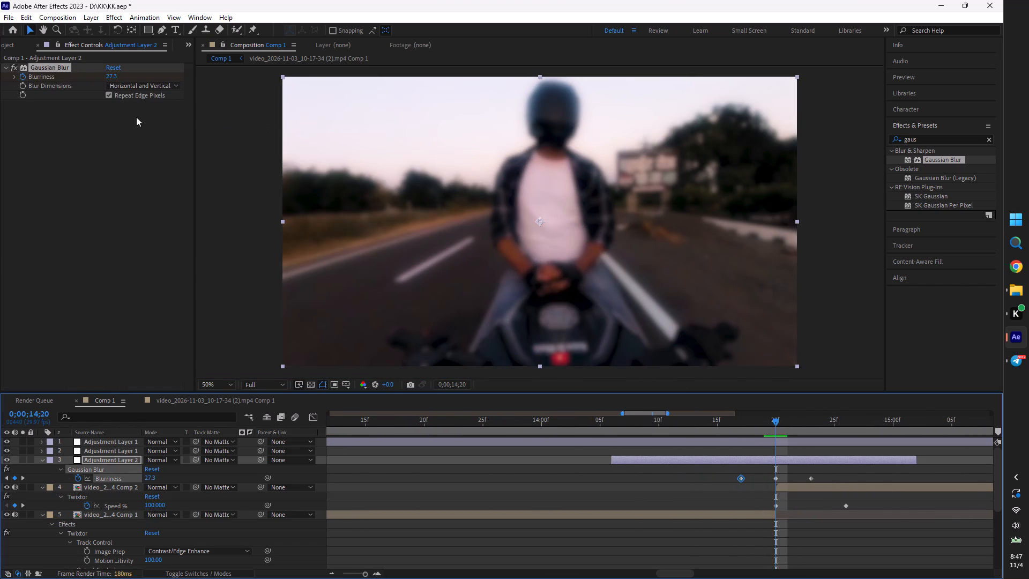
left_click_drag(113, 78, 793, 96)
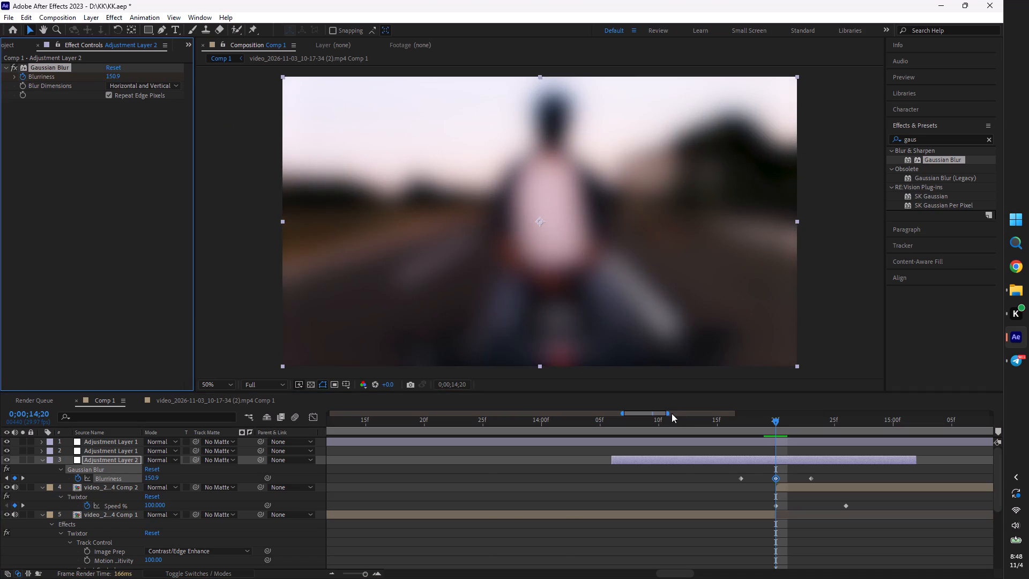
Preview the strengthened blur transition by playing from about 0;00;14;11, 0;00;14;18 and 0;00;13;21.
left_click(672, 418)
key("space")
left_click(671, 421)
key("space")
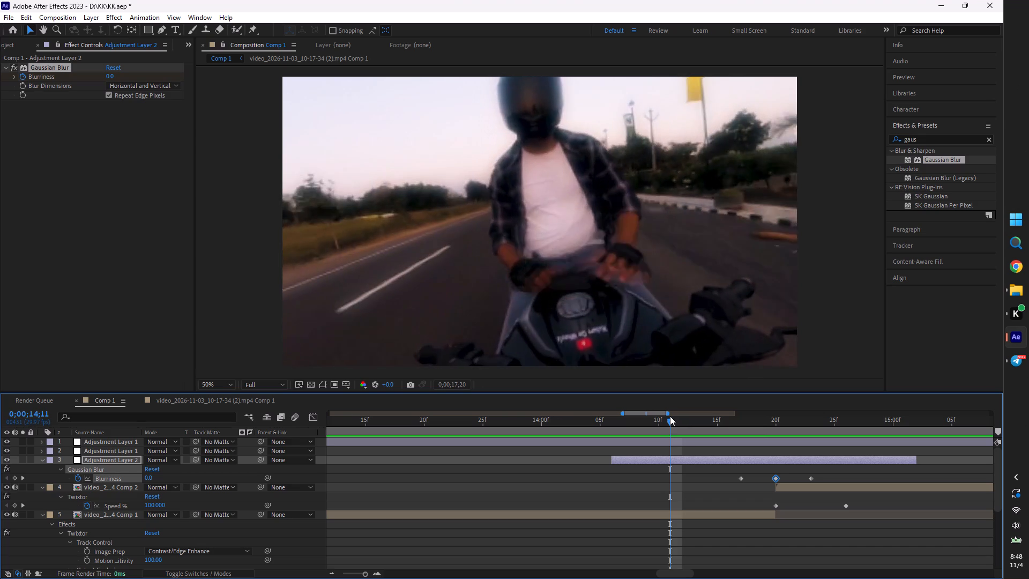
left_click_drag(670, 420, 758, 444)
key("space")
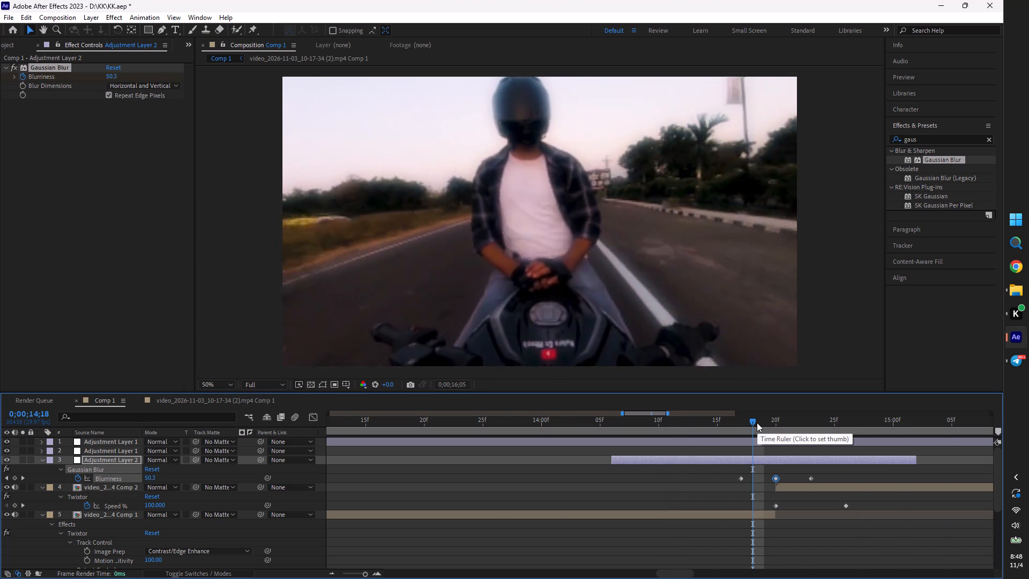
left_click_drag(751, 420, 678, 442)
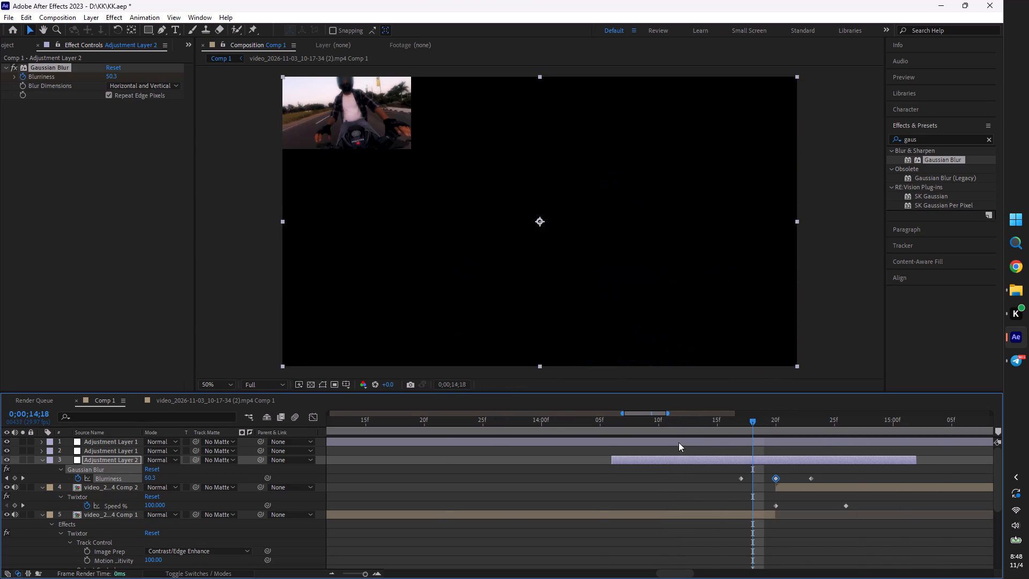
left_click_drag(678, 442, 432, 458)
key("space")
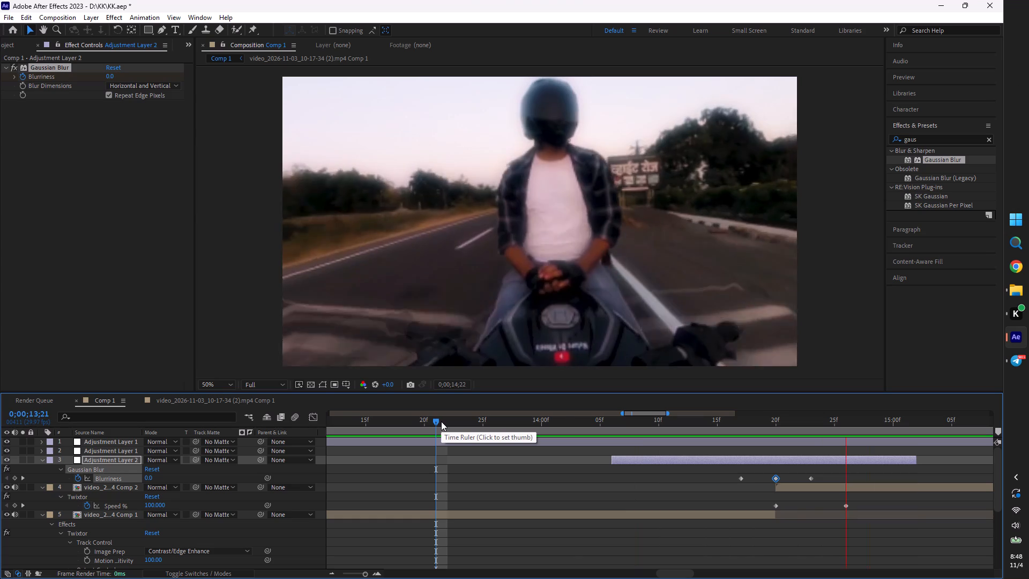
Scrub and play from about 0;00;11;24 to 0;00;14;22 to review the 0;00;12;10 cut and the blur transition.
left_click_drag(441, 421, 283, 446)
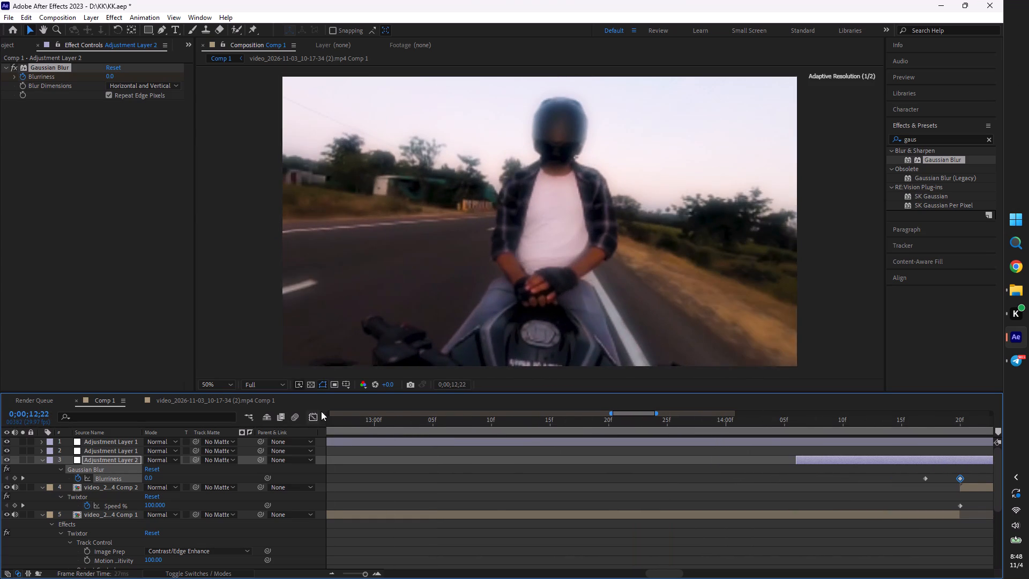
left_click_drag(438, 424, 257, 456)
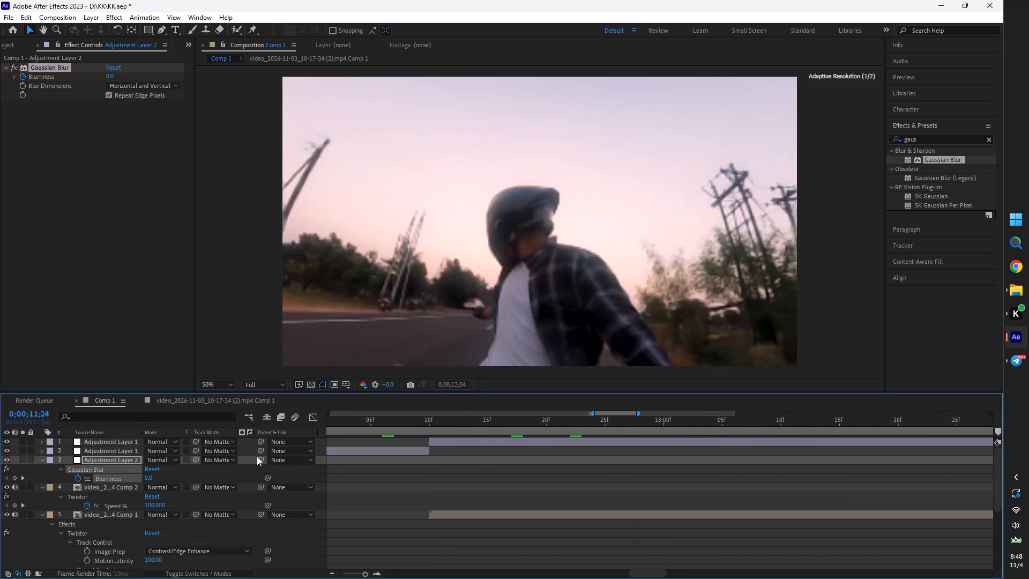
left_click_drag(257, 456, 502, 471)
key("space")
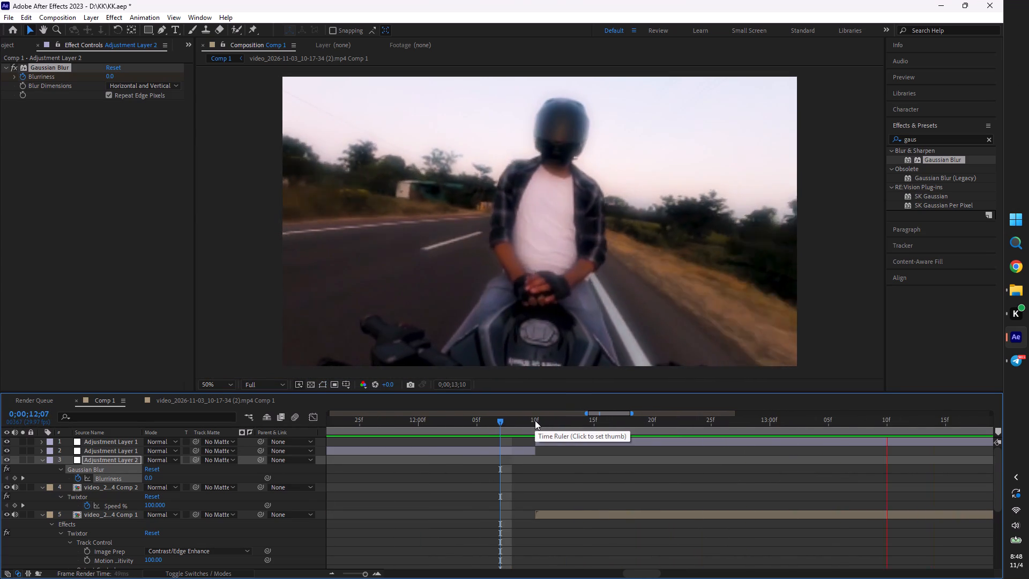
left_click(535, 420)
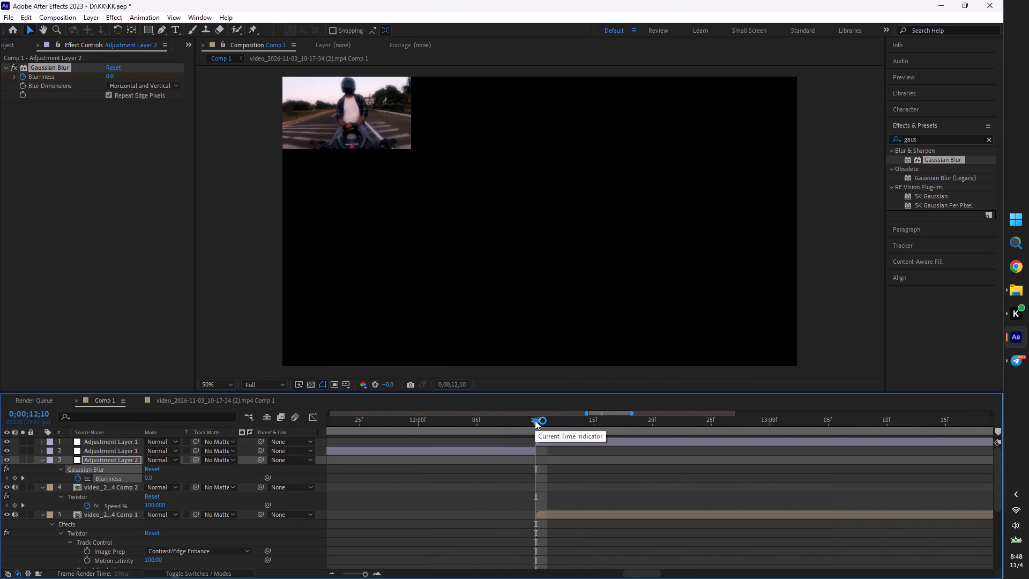
left_click_drag(541, 419, 875, 488)
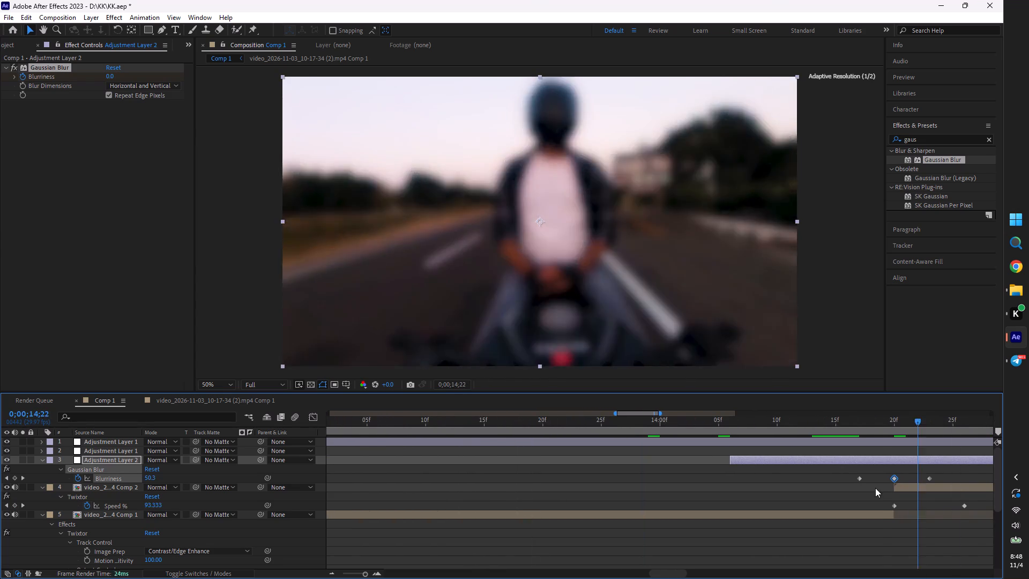
left_click_drag(875, 488, 874, 488)
key("space")
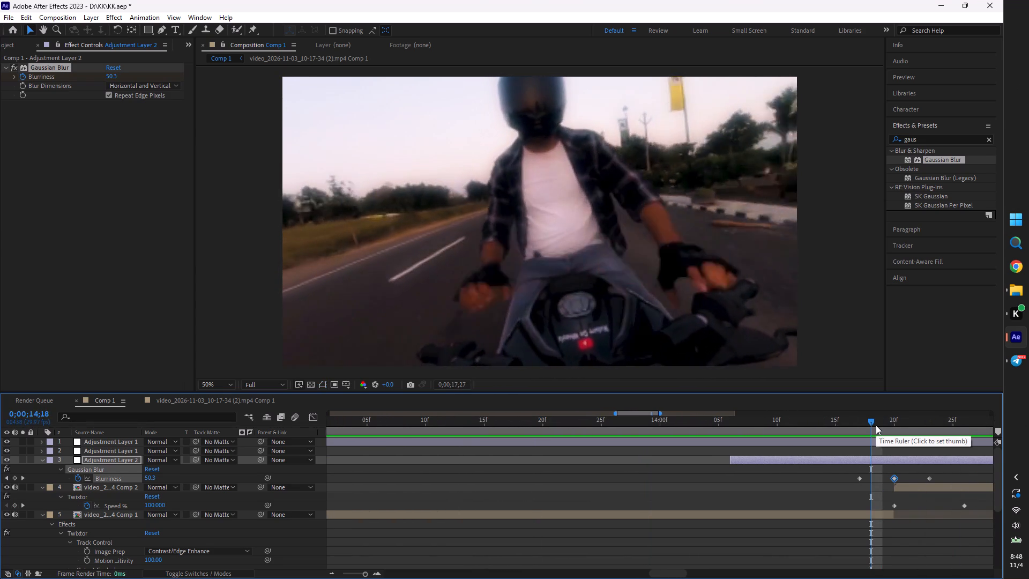
left_click(874, 424)
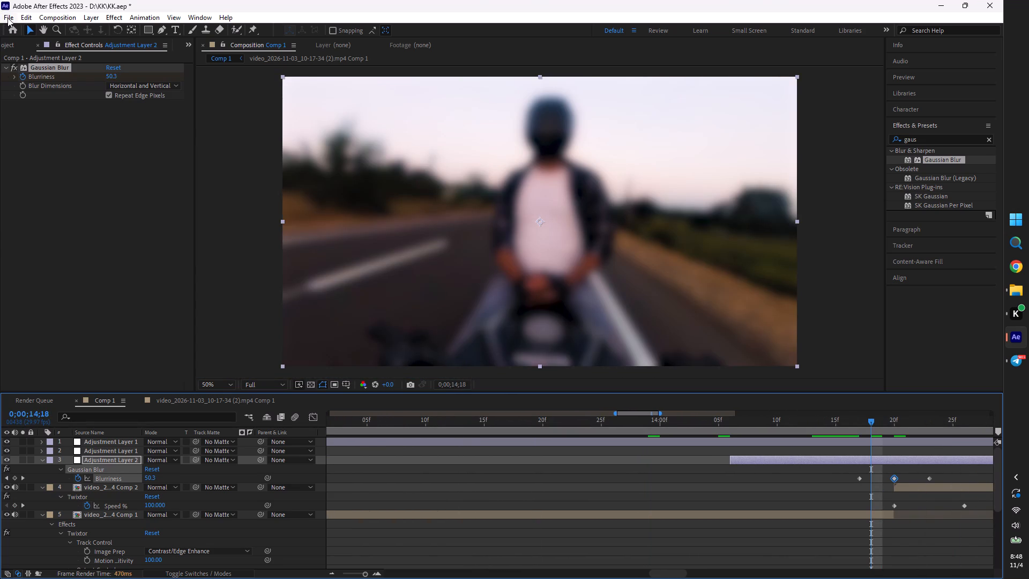
Add Comp 1 to the render queue for export.
left_click(0, 17)
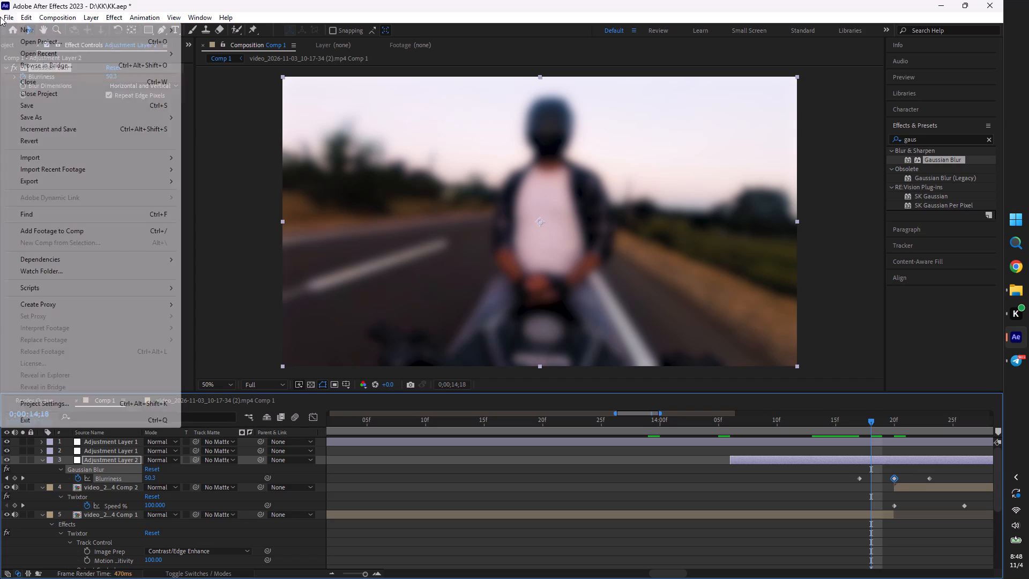
left_click(43, 183)
left_click(255, 192)
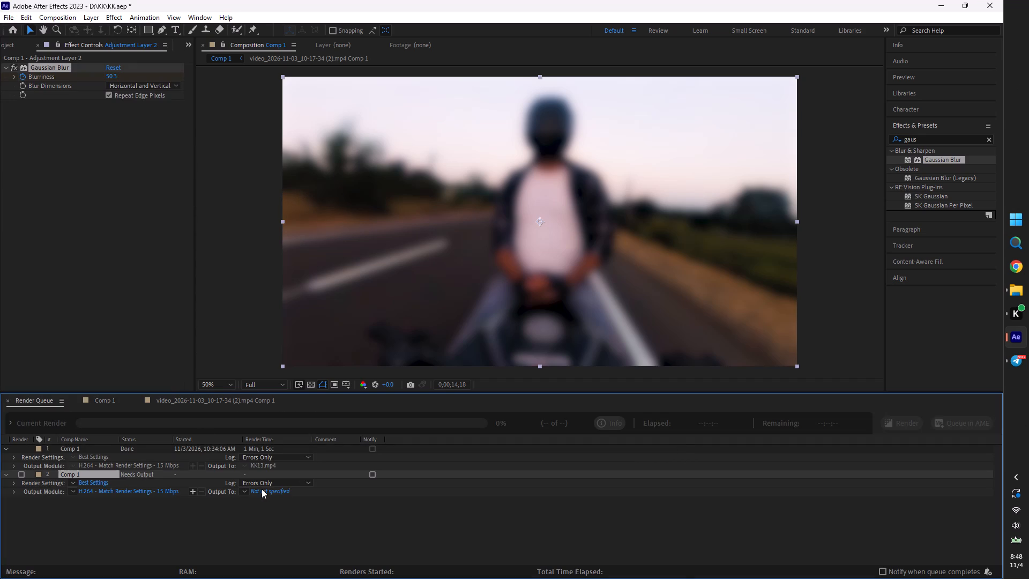
Specify the output file of the new Comp 1 render as KK14 in the KK folder on drive D.
left_click(262, 489)
left_click(1023, 478)
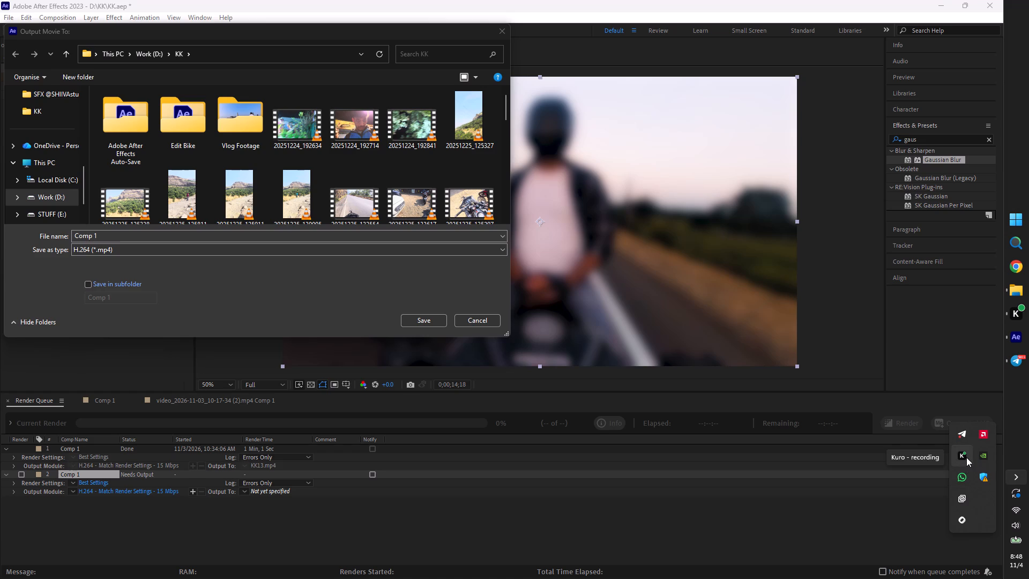
left_click(129, 228)
type("KK13")
key("Return")
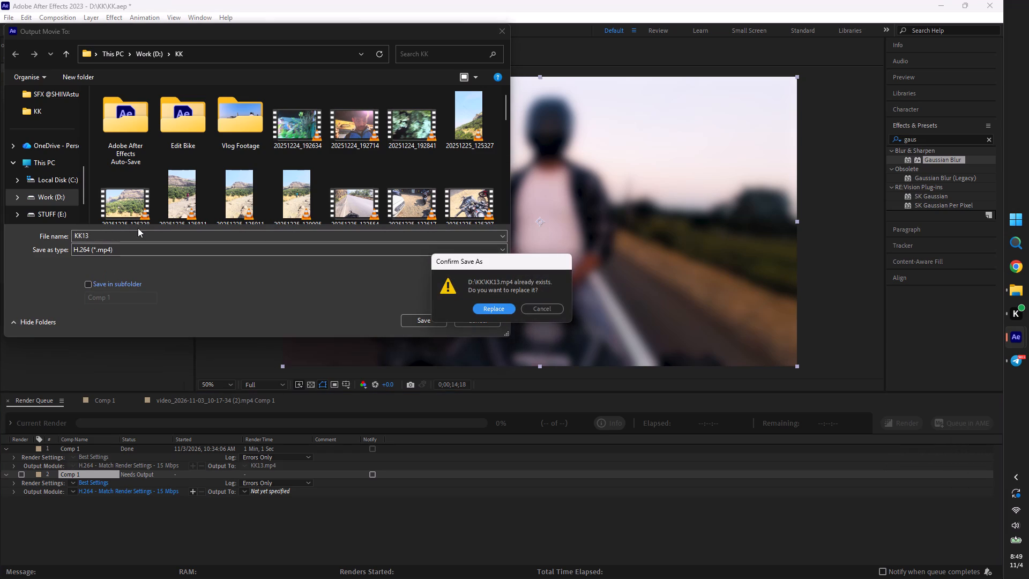
right_click(138, 228)
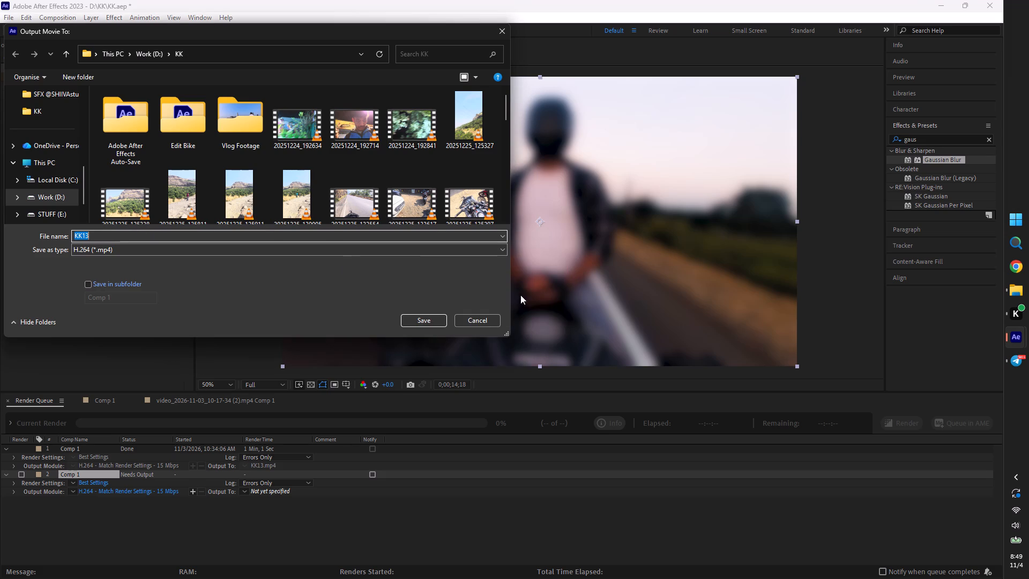
left_click(119, 232)
key("F12")
key("BackSpace")
key("4")
key("Return")
key("Return")
left_click(218, 280)
left_click(430, 320)
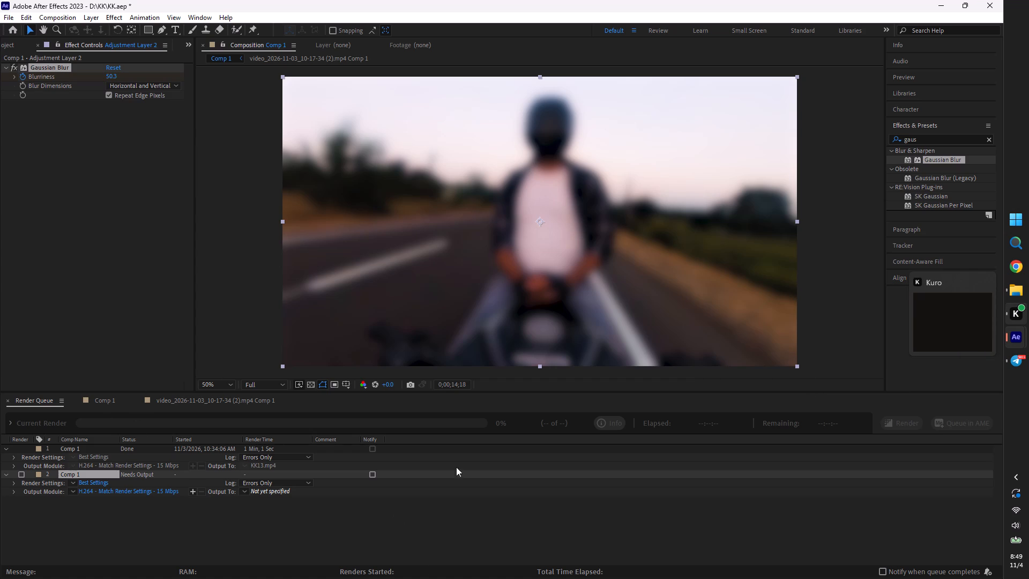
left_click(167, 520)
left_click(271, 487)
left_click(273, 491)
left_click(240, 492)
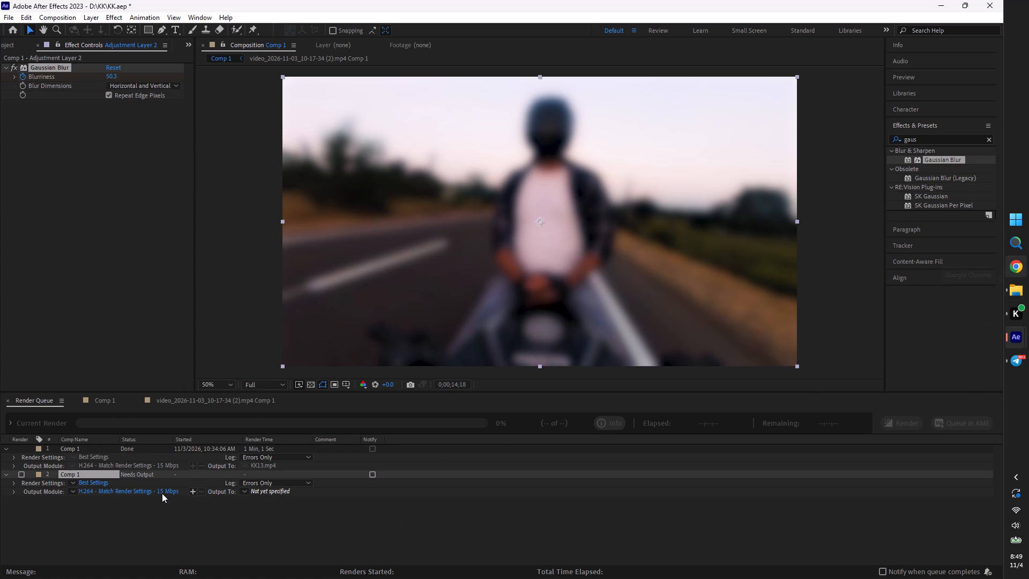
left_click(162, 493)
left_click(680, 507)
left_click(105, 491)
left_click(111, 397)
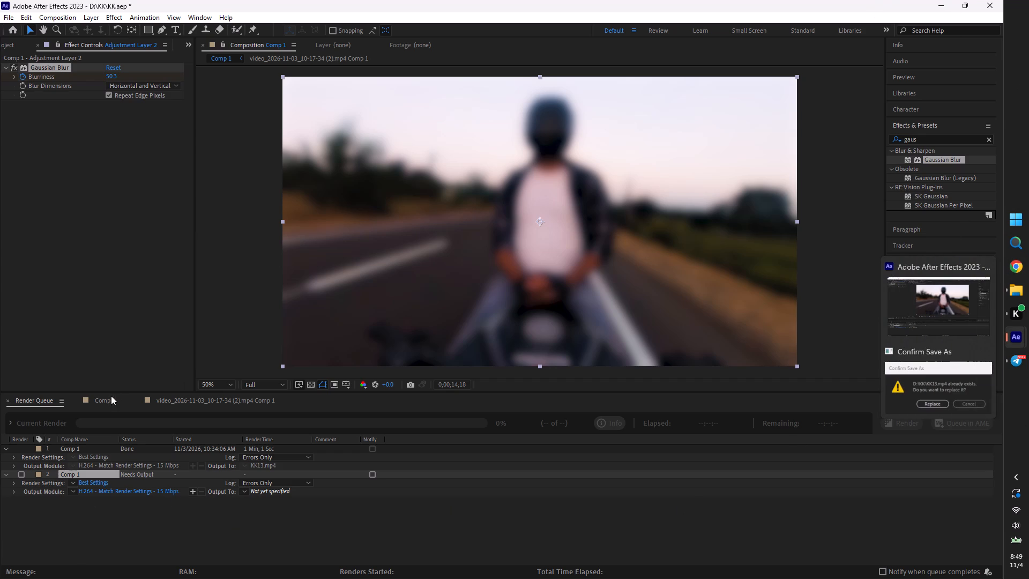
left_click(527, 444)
Bring up the pending overwrite confirmation for KK13.mp4 and decline replacing the file.
left_click(933, 387)
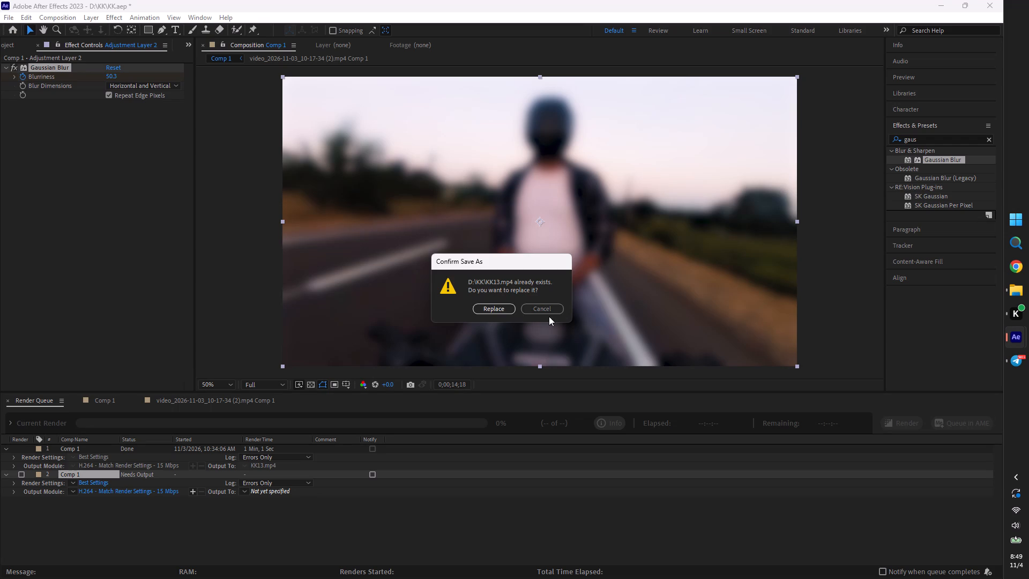
left_click(526, 310)
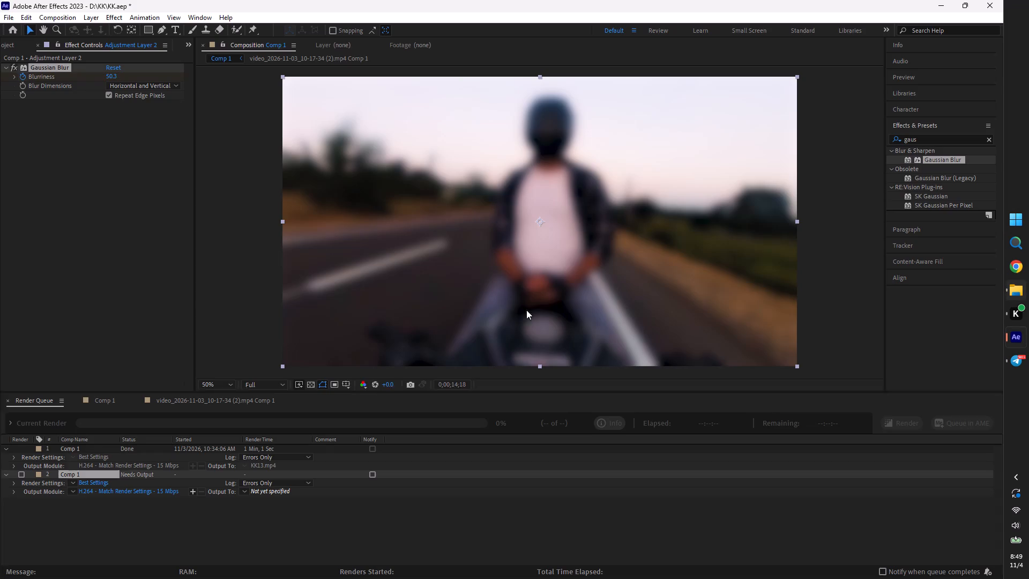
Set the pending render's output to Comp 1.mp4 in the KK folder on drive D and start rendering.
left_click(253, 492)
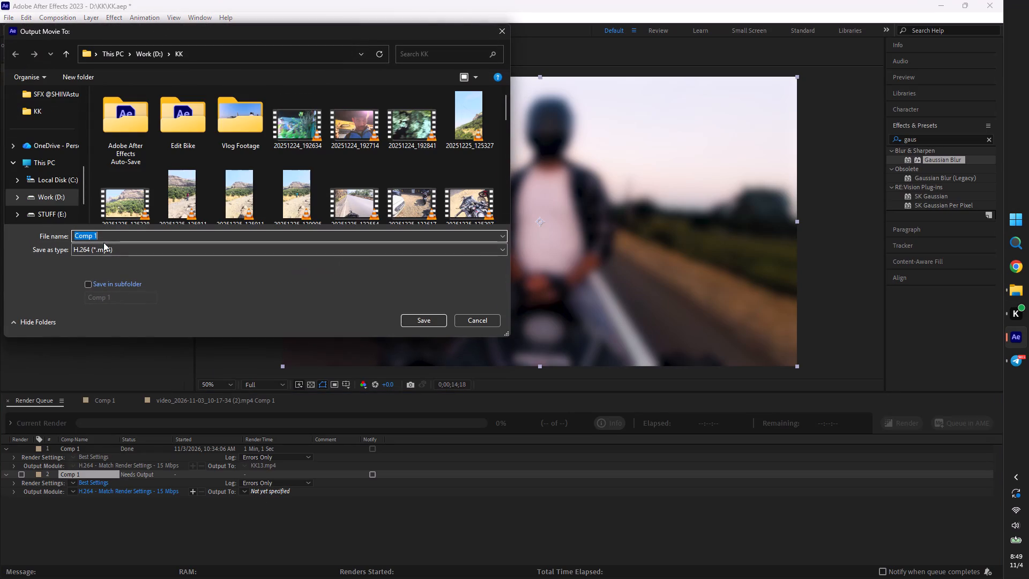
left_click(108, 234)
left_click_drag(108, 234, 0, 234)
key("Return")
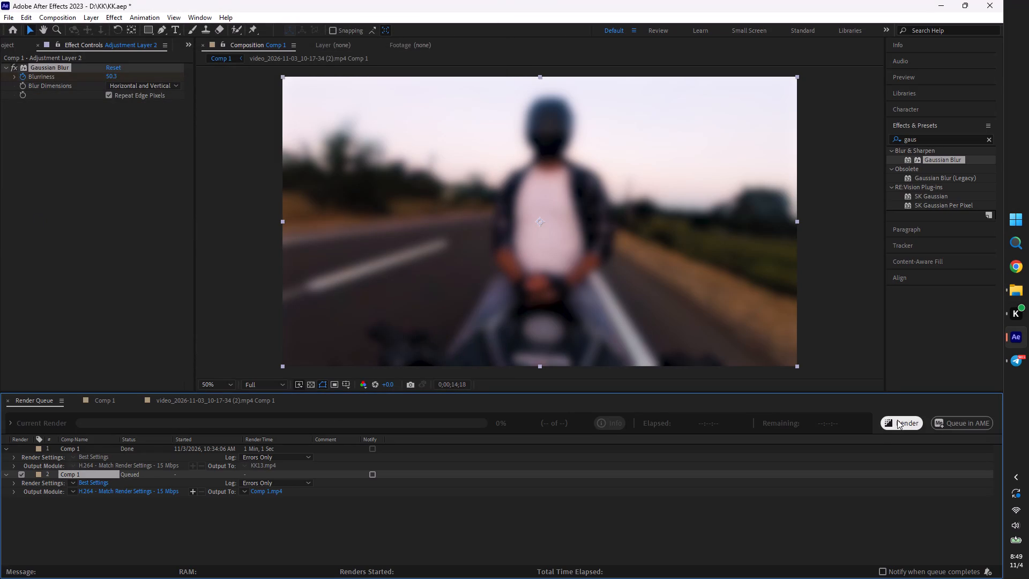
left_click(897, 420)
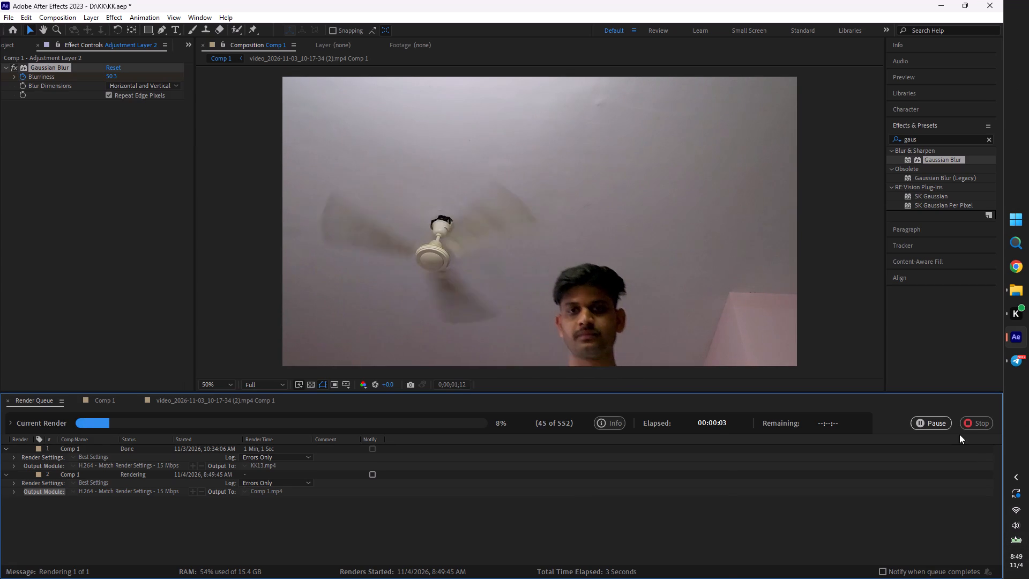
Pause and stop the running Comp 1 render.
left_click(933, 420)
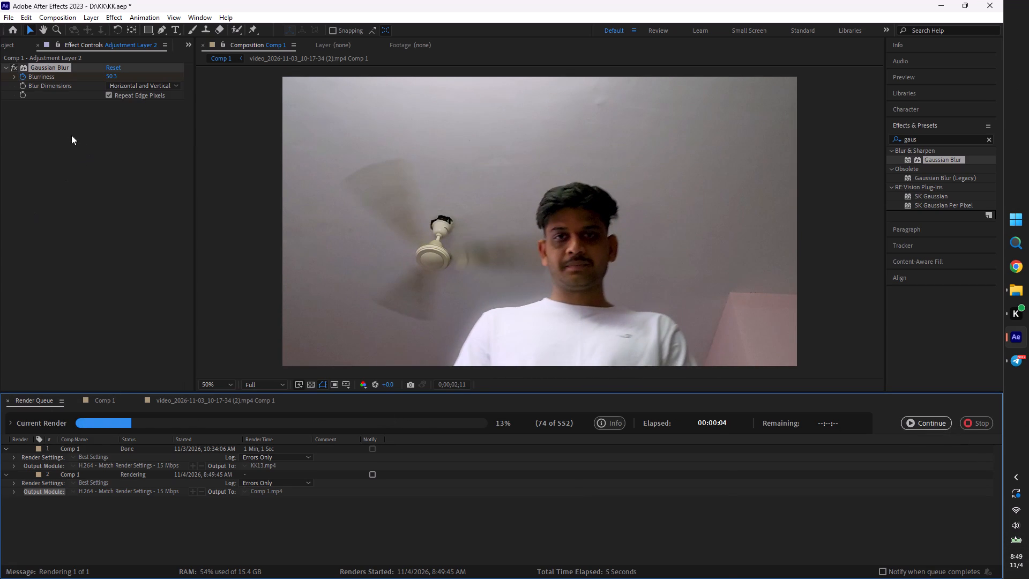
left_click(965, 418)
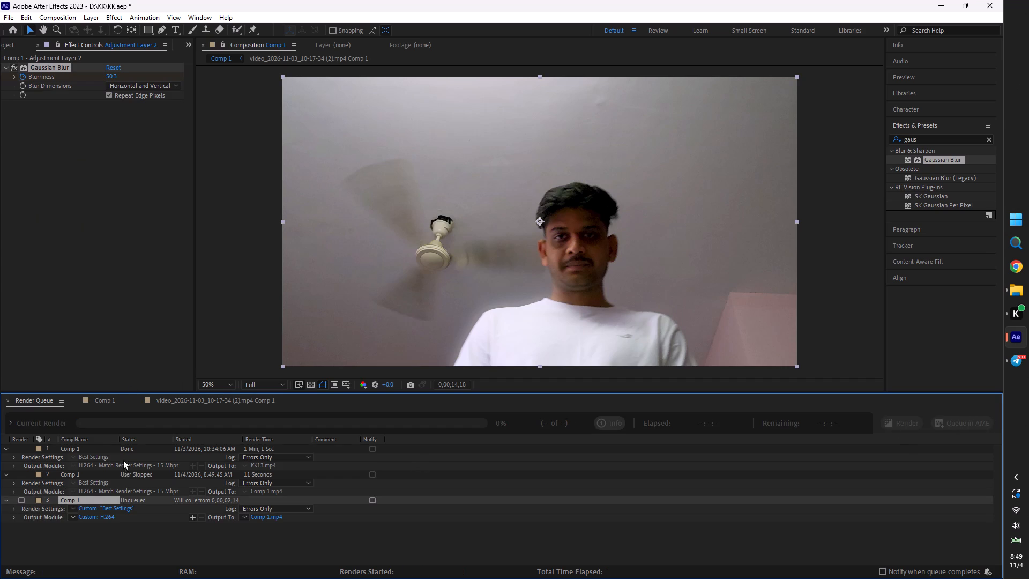
Return to the Comp 1 timeline at about 0;00;04;26 and open the effect settings of Adjustment Layer 1 on layer 6.
left_click(16, 43)
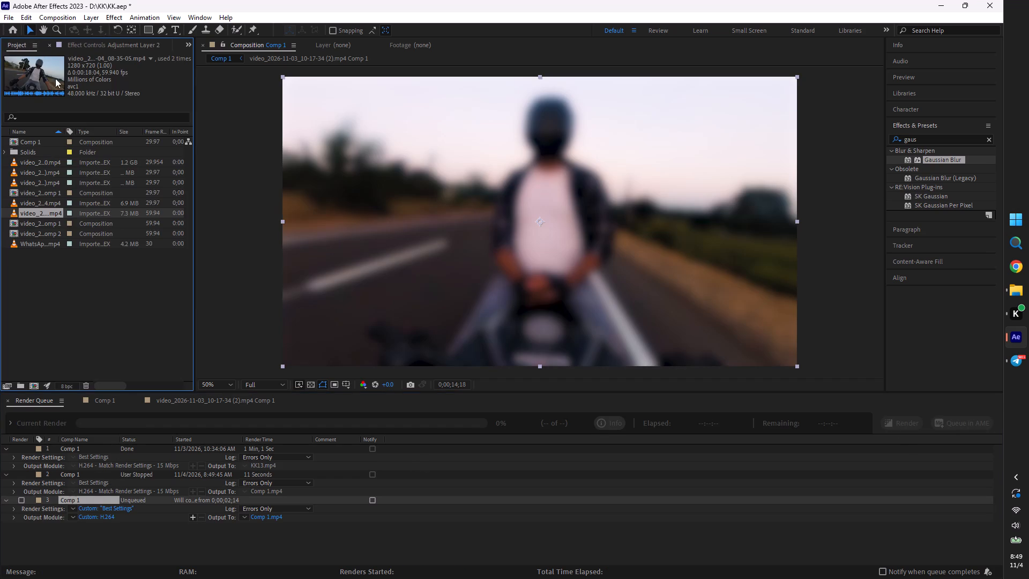
left_click(204, 401)
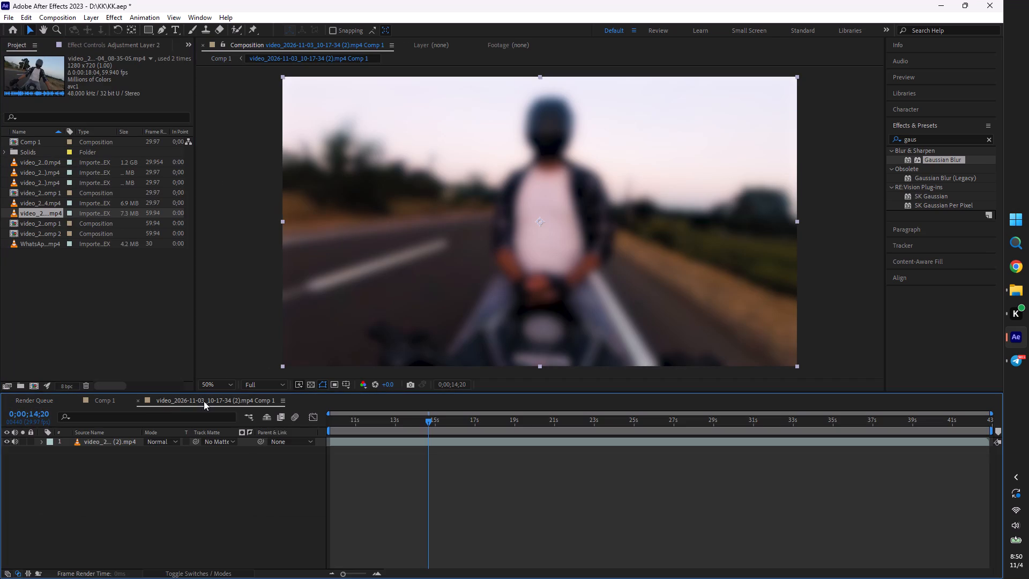
left_click(121, 405)
left_click_drag(574, 424, 569, 425)
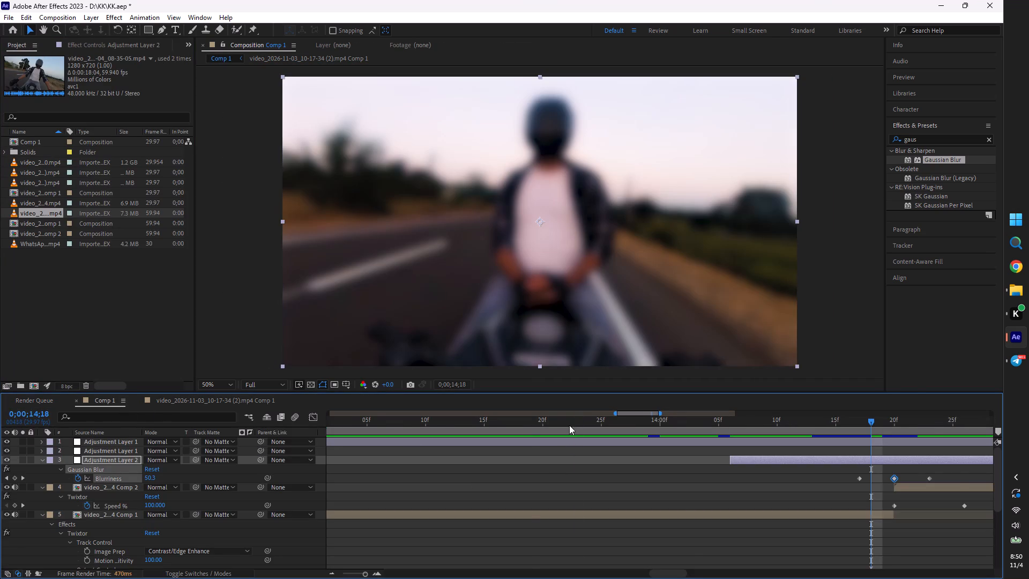
left_click_drag(569, 425, 397, 467)
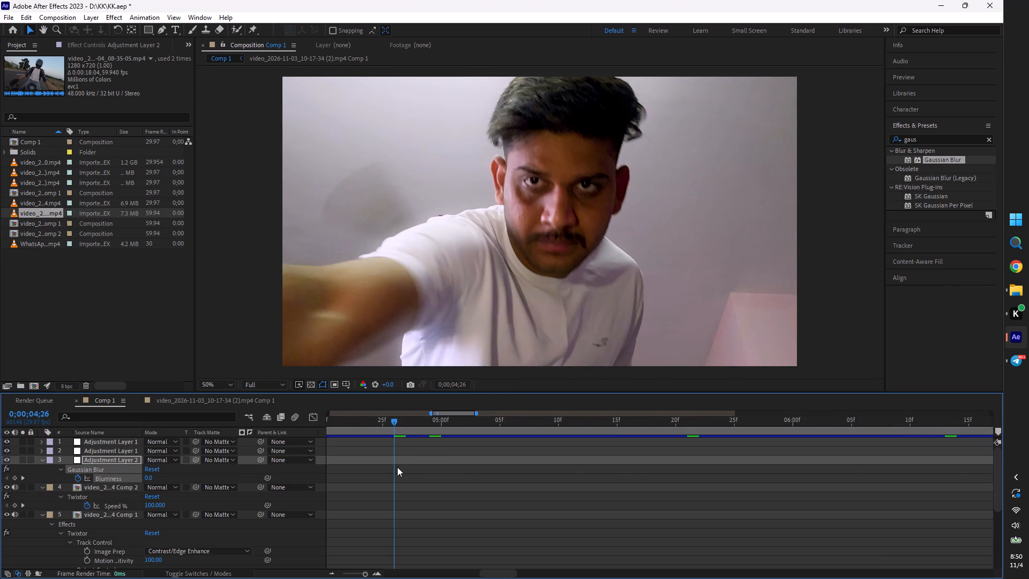
left_click_drag(397, 467, 397, 467)
key("minus")
key("minus")
key("minus")
key("minus")
key("minus")
key("minus")
scroll(437, 506, "down", 7)
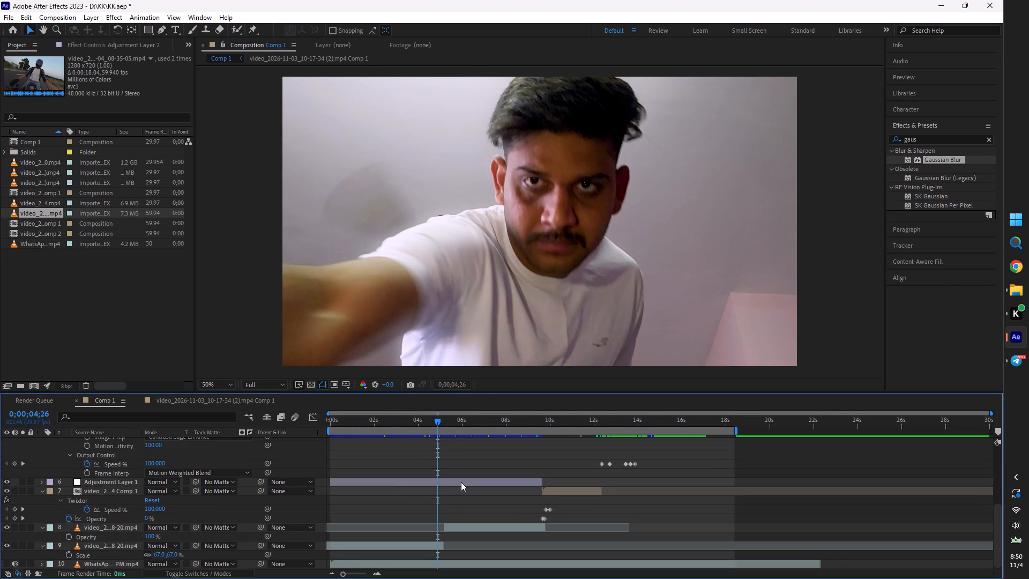
left_click(461, 482)
left_click(114, 42)
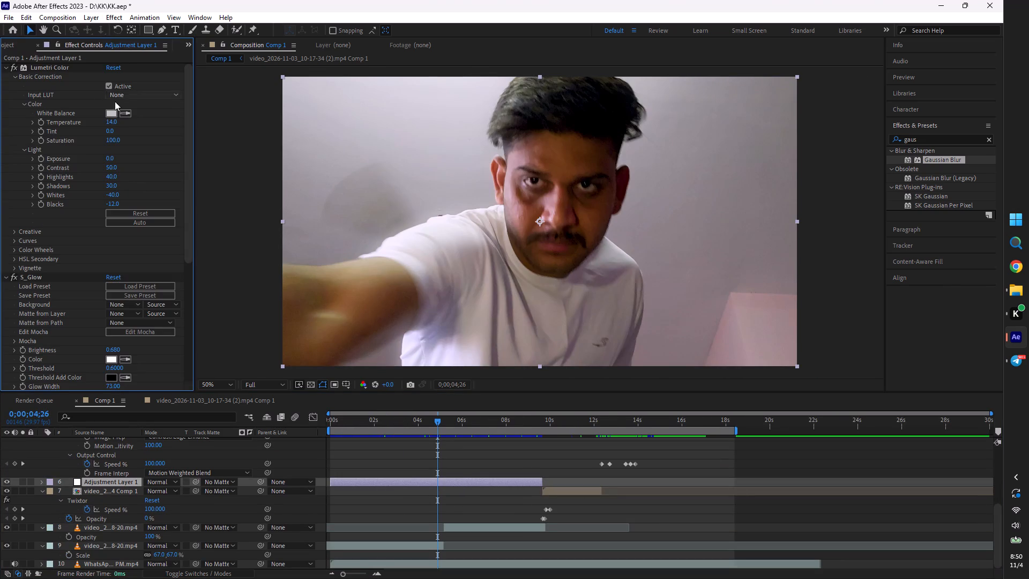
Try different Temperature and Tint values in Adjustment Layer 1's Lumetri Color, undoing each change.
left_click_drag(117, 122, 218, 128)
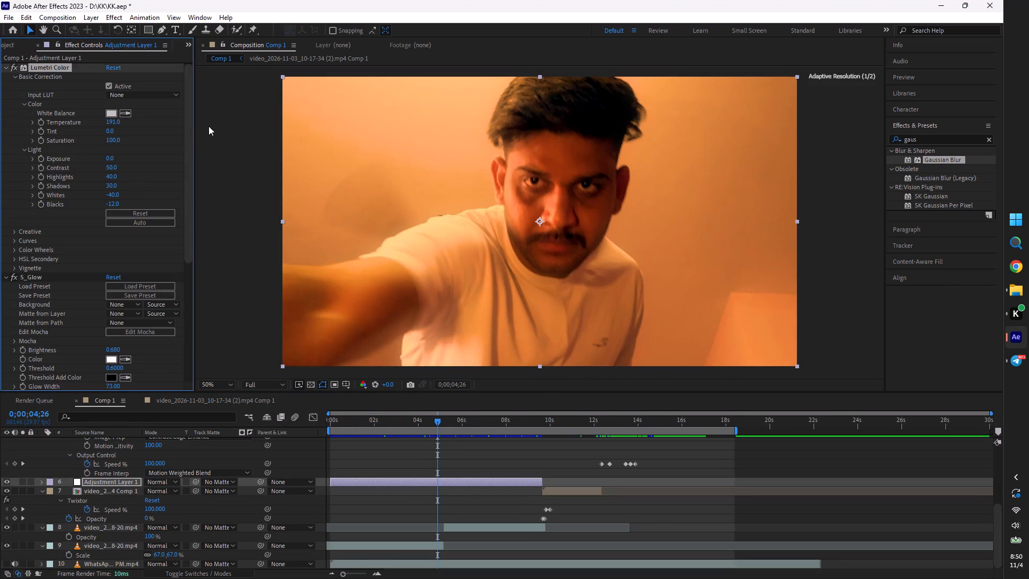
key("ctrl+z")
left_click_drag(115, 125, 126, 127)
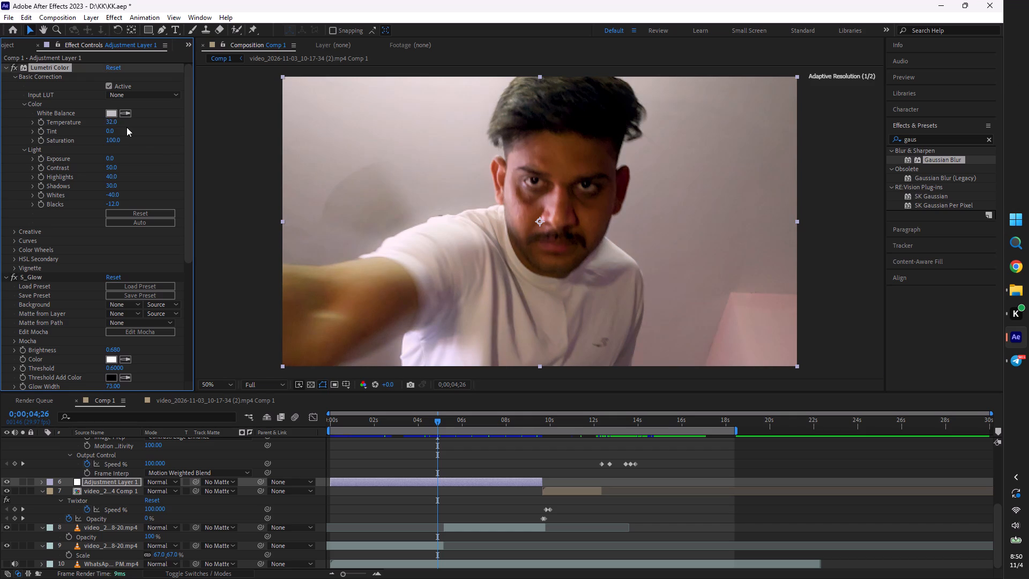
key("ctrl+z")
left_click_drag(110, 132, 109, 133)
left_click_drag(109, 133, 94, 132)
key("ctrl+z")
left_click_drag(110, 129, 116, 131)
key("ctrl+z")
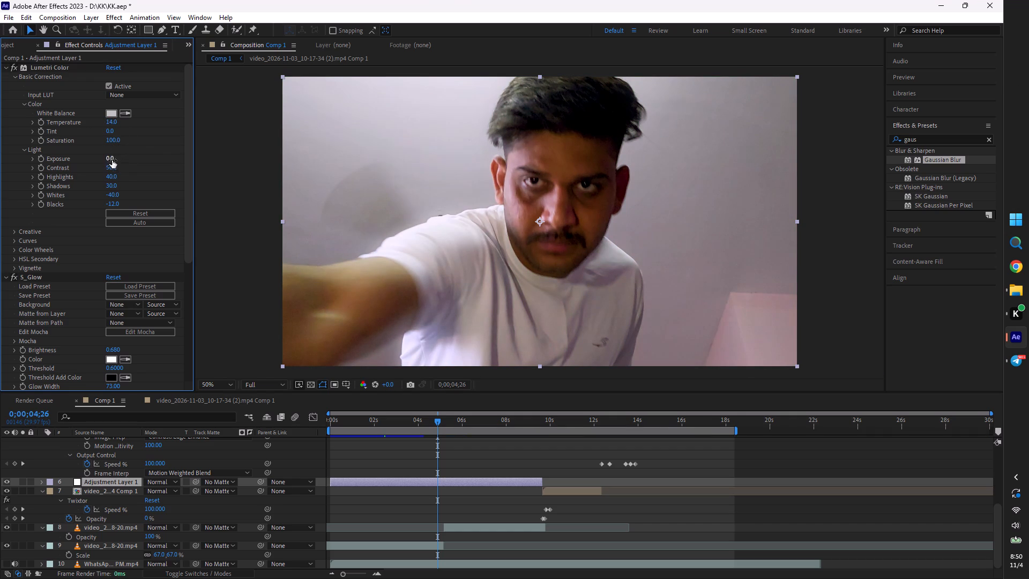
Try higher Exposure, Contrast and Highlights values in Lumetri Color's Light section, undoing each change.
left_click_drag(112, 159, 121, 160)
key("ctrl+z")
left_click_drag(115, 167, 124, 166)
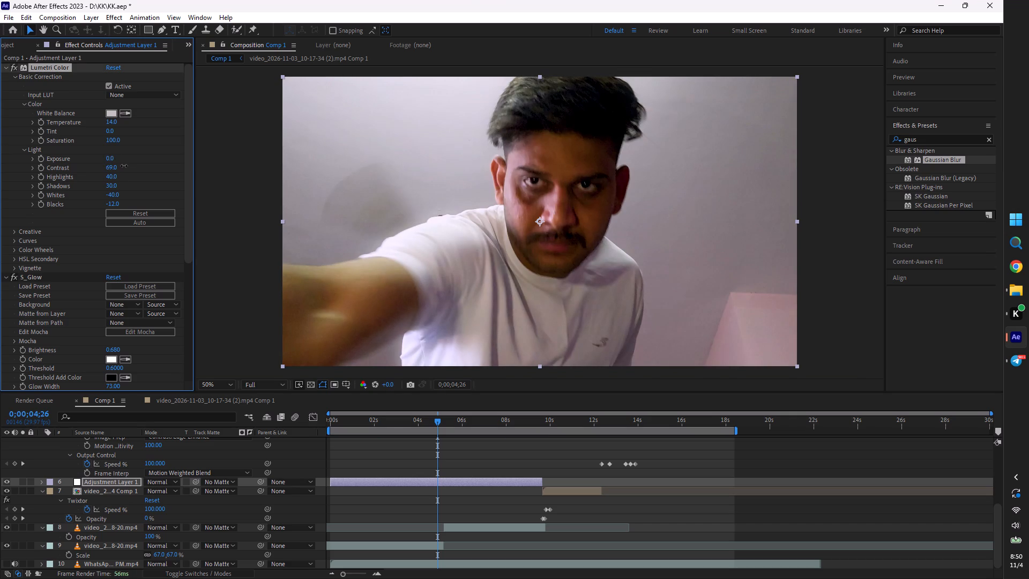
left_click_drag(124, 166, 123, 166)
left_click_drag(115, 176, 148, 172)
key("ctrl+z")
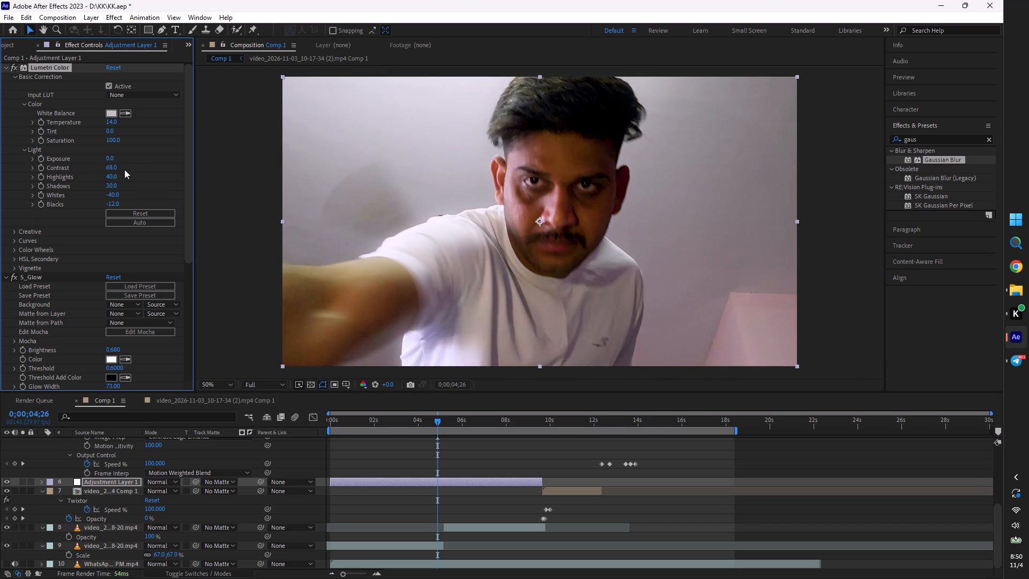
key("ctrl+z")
Set Lumetri Color's Contrast to 55 and Highlights to 45 on Adjustment Layer 1.
left_click(116, 170)
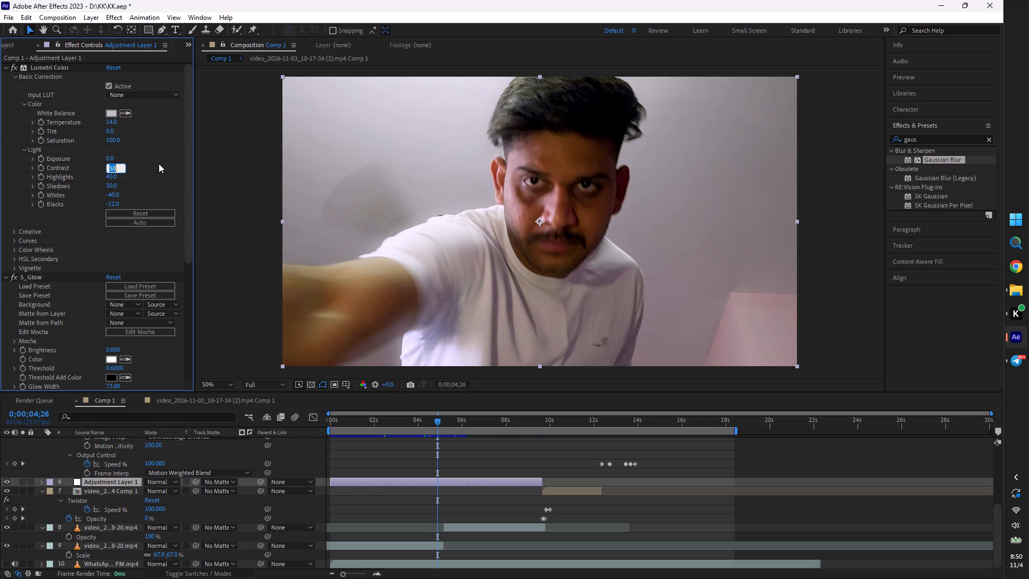
type("55")
left_click(158, 158)
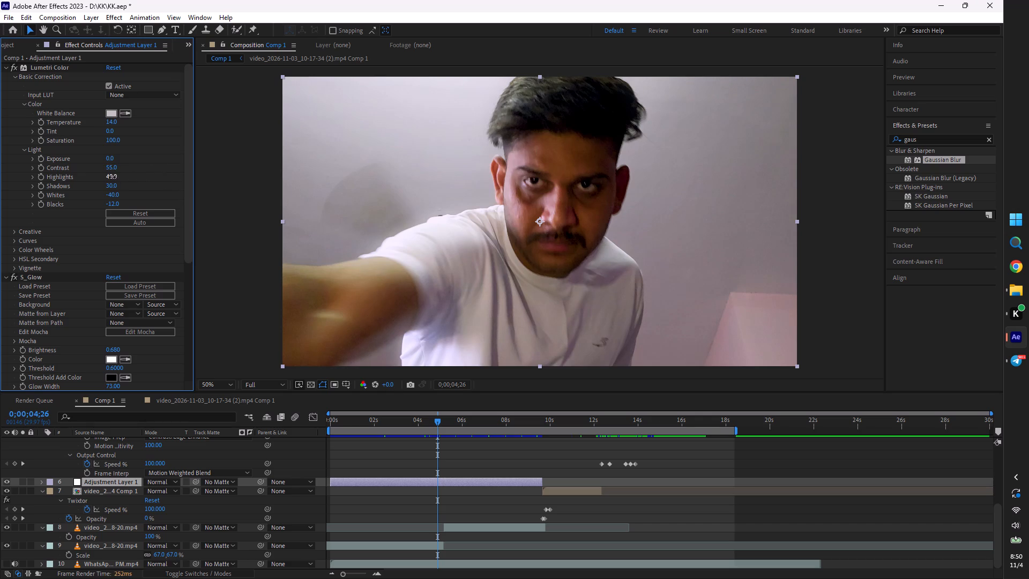
left_click(112, 177)
key("4")
key("5")
left_click(158, 174)
Shape Lumetri Color's Hue vs Sat curve with a slightly raised point at blue and a slightly lowered point at green.
scroll(145, 279, "down", 7)
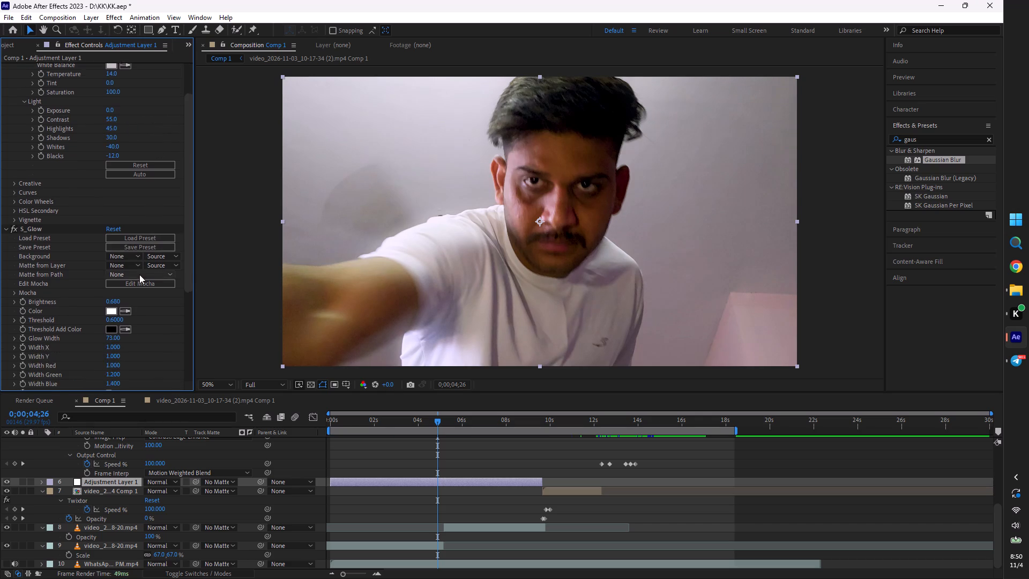
scroll(139, 274, "down", 16)
scroll(138, 264, "up", 7)
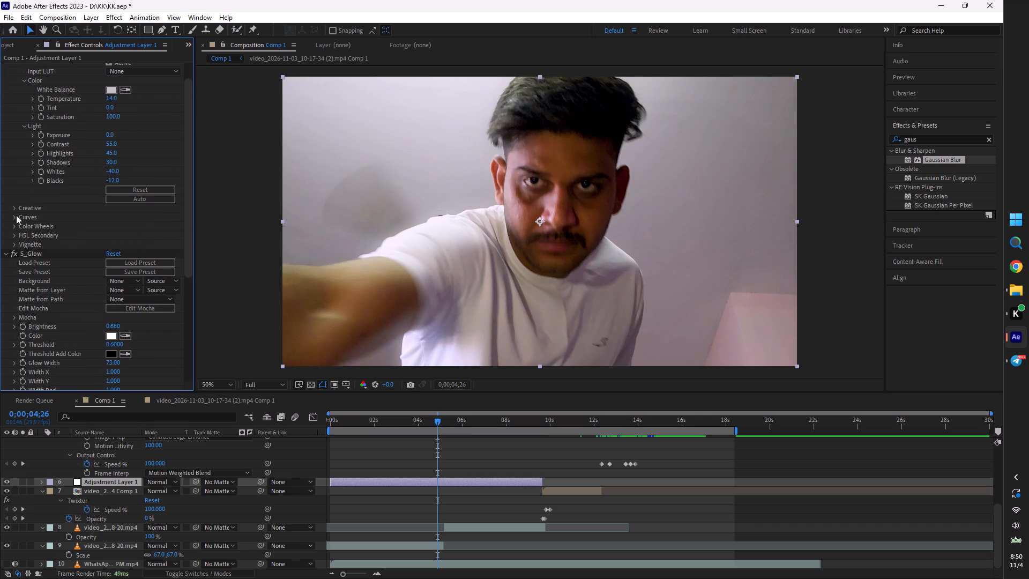
left_click(13, 207)
scroll(118, 266, "down", 4)
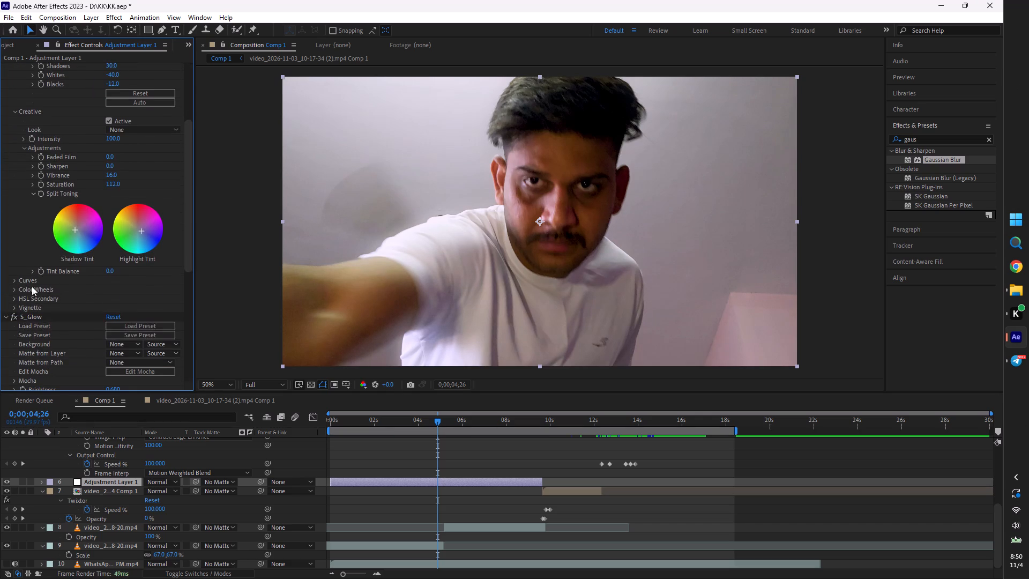
left_click(16, 278)
scroll(64, 269, "down", 2)
scroll(69, 220, "up", 1)
scroll(96, 269, "down", 4)
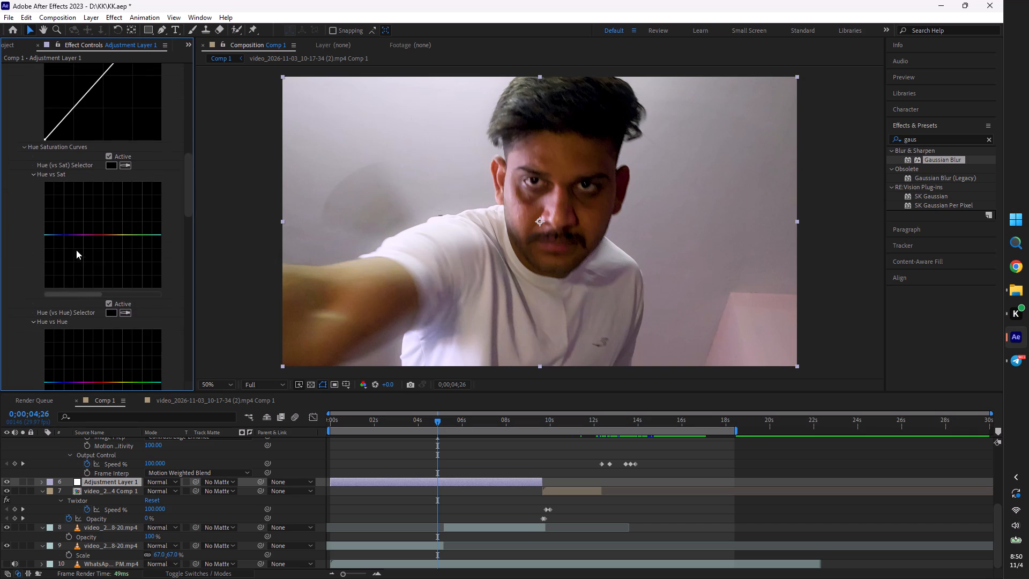
left_click(68, 239)
left_click(66, 230)
left_click_drag(65, 235, 63, 228)
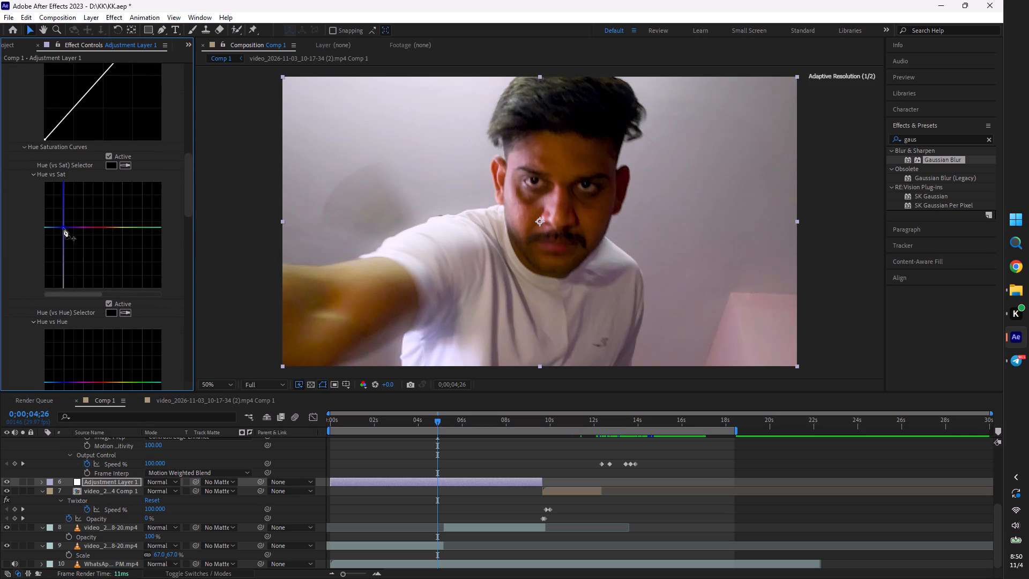
left_click_drag(63, 228, 64, 228)
left_click(139, 227)
left_click_drag(138, 229, 138, 232)
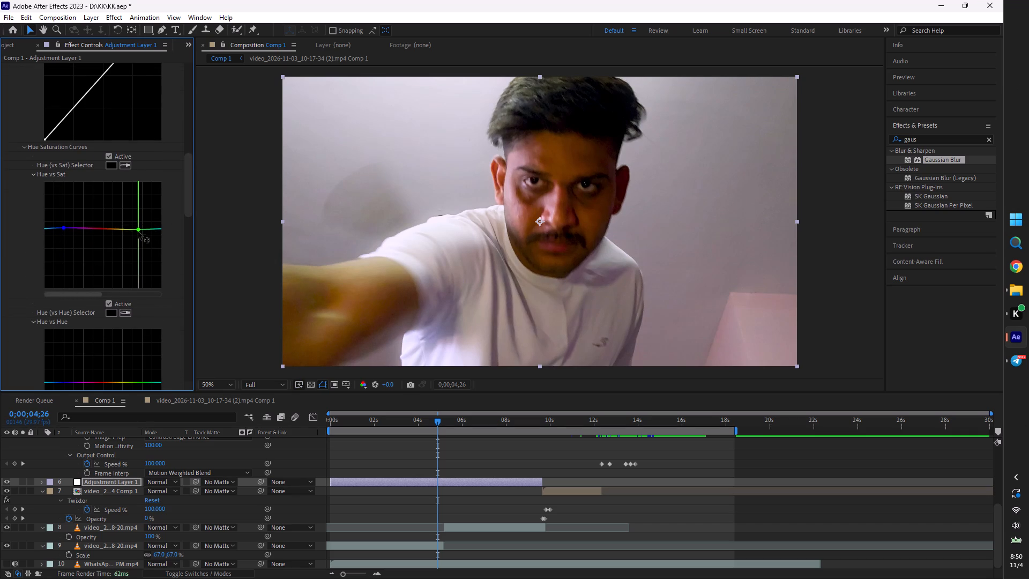
left_click_drag(138, 232, 139, 234)
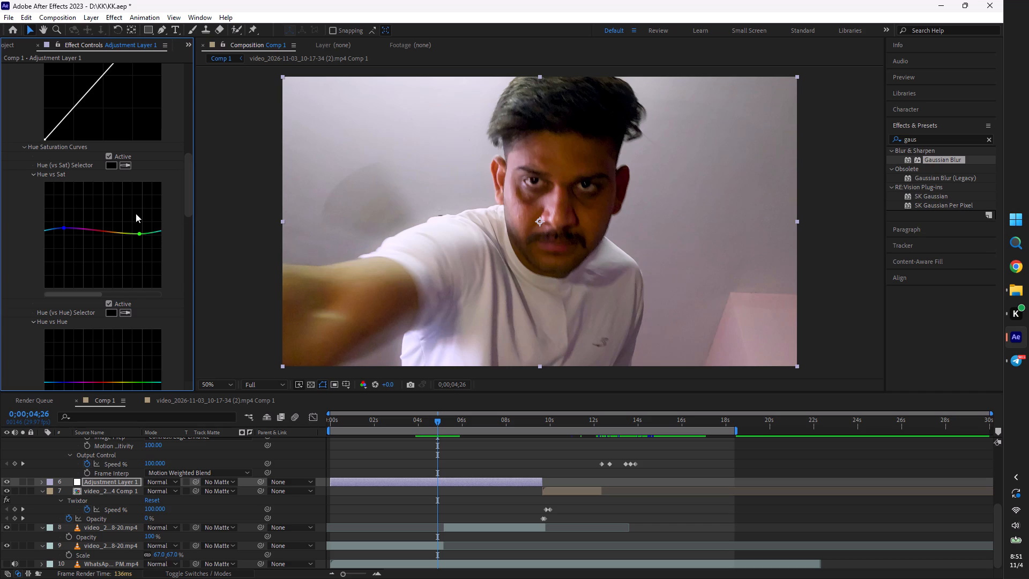
left_click(65, 227)
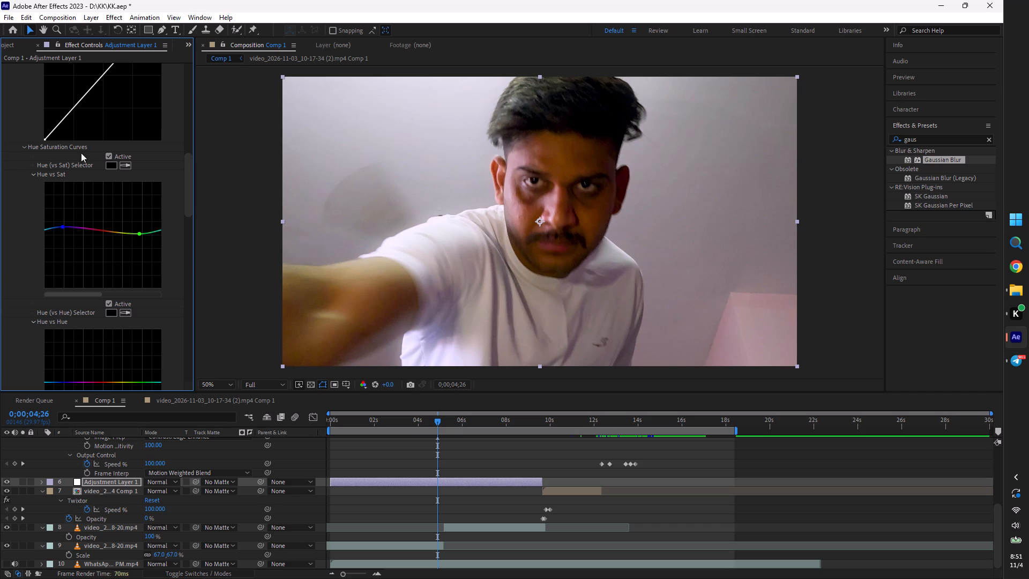
Add two points to Lumetri Color's white RGB curve, one in the shadows and one slightly lifted in the highlights.
scroll(156, 174, "up", 1)
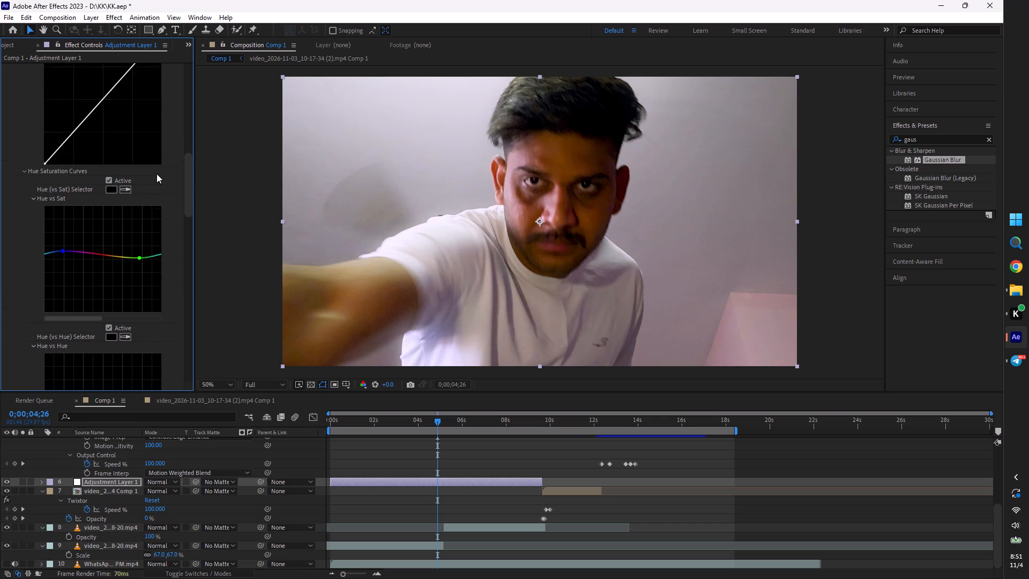
scroll(156, 174, "up", 3)
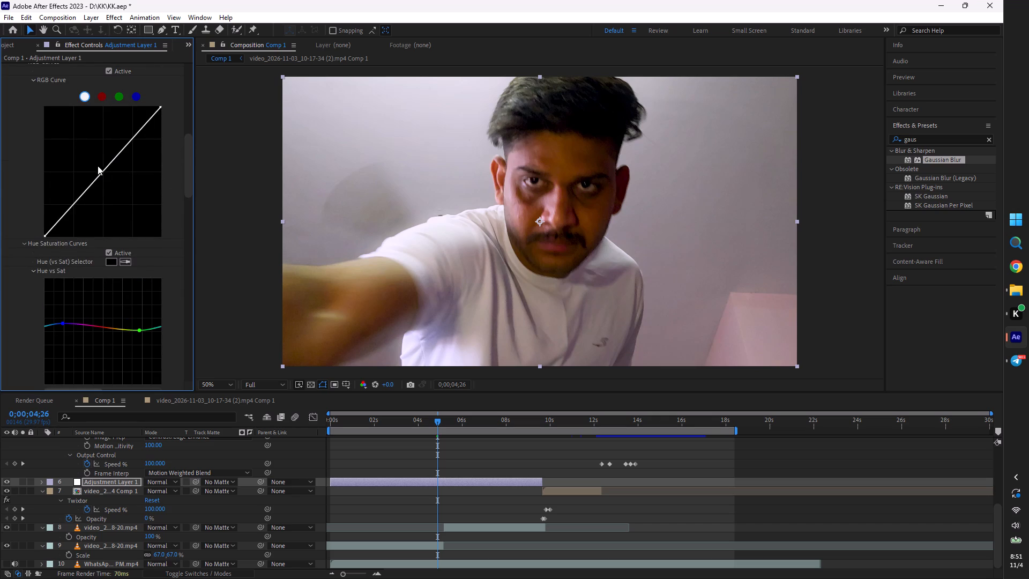
left_click(85, 192)
left_click(126, 145)
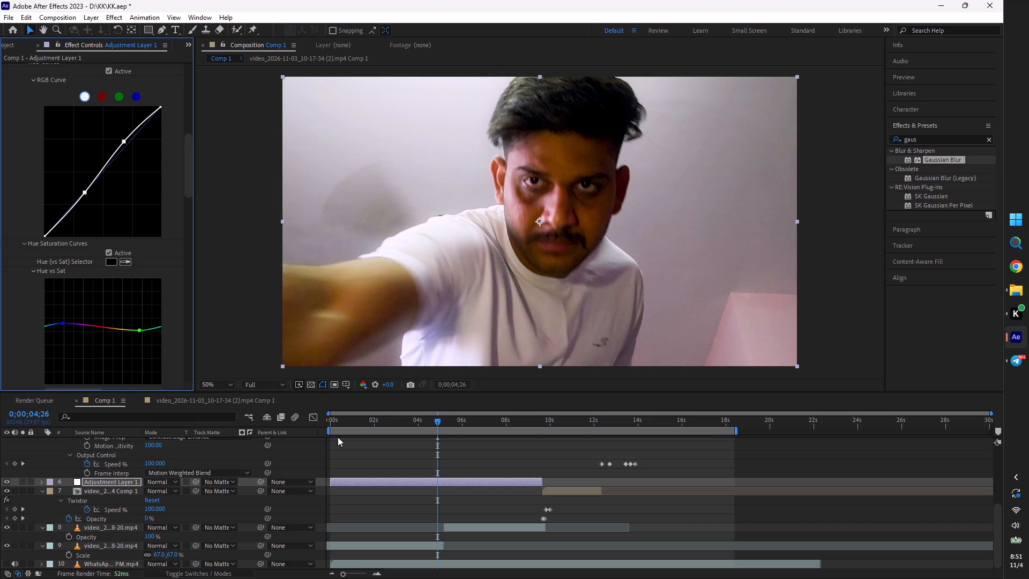
Scrub Comp 1 between about 0;00;01;26 and 0;00;07;01 to examine the grade on the two opening clips.
left_click_drag(426, 422, 371, 427)
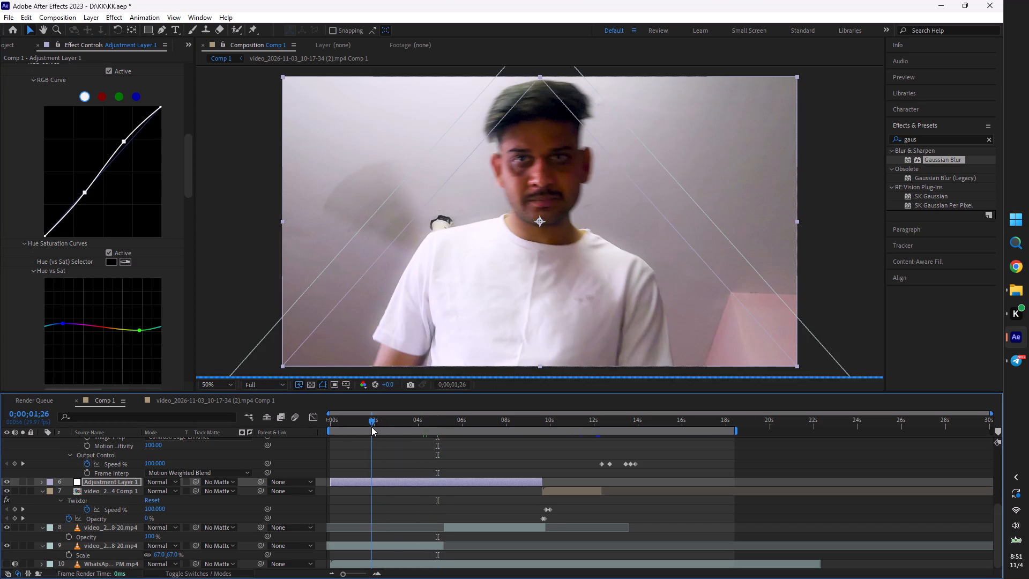
left_click_drag(371, 427, 385, 428)
scroll(154, 235, "up", 20)
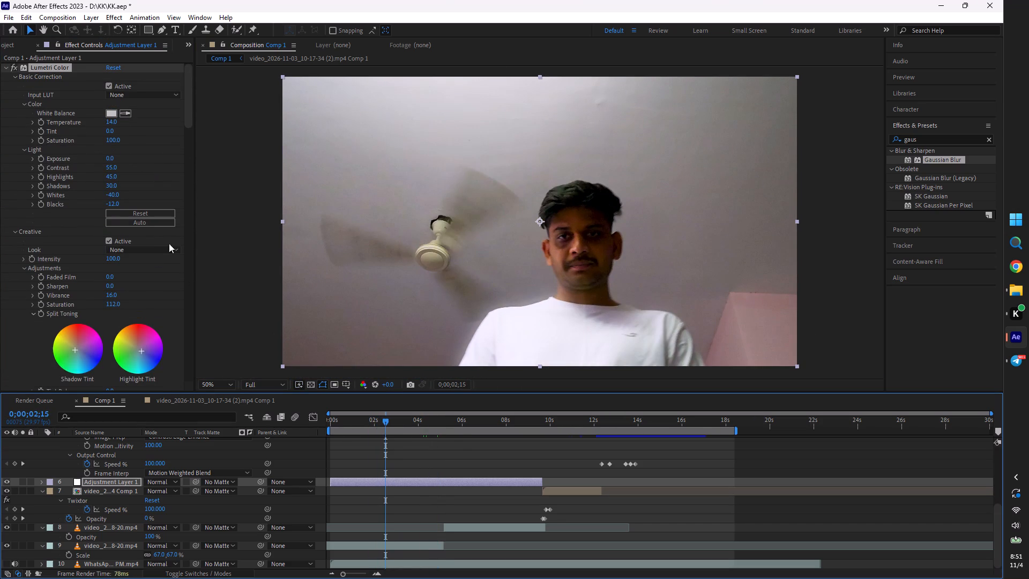
left_click_drag(431, 419, 458, 422)
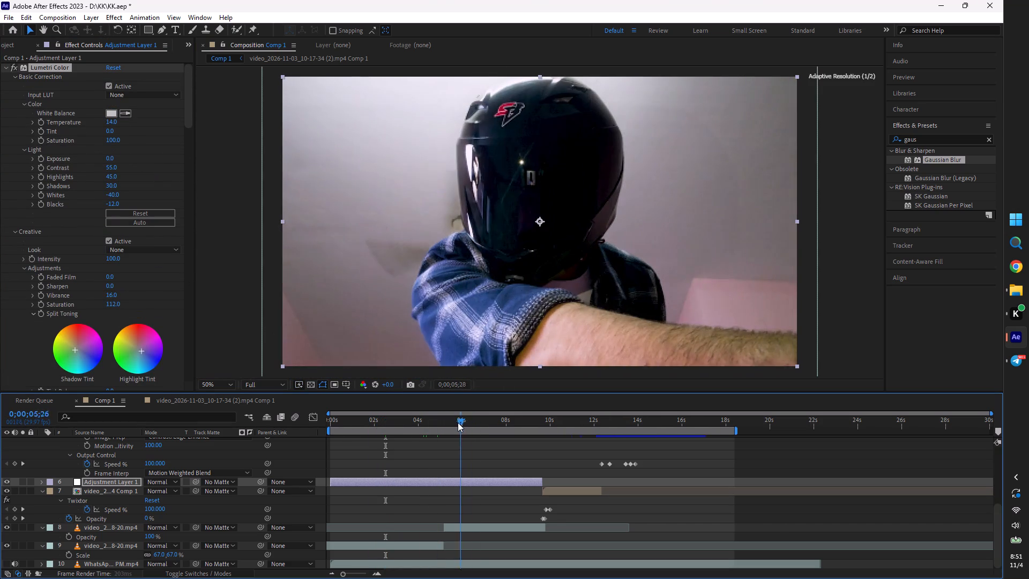
left_click_drag(458, 422, 457, 422)
scroll(177, 195, "up", 6)
left_click_drag(471, 419, 484, 421)
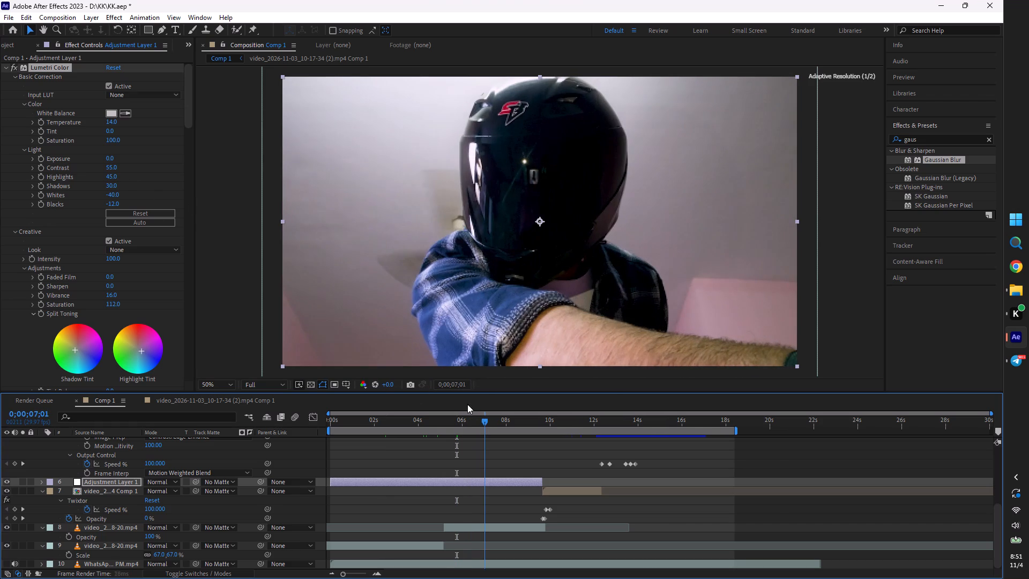
Compare the frame at 0;00;07;01 with and without the Lumetri Color effect on Adjustment Layer 1.
left_click(16, 67)
left_click(16, 67)
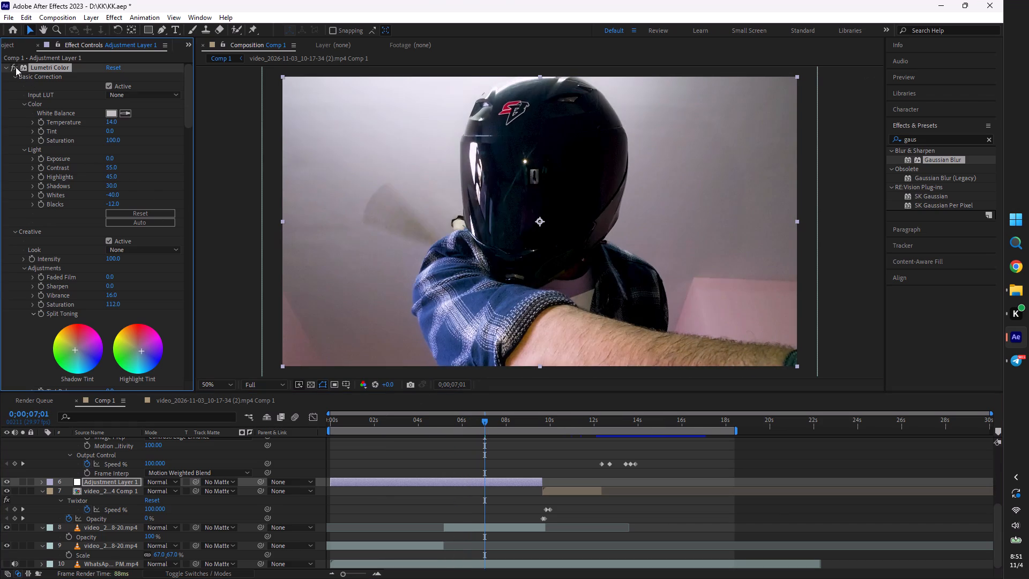
left_click(16, 67)
left_click(16, 67)
left_click(16, 67)
left_click(16, 67)
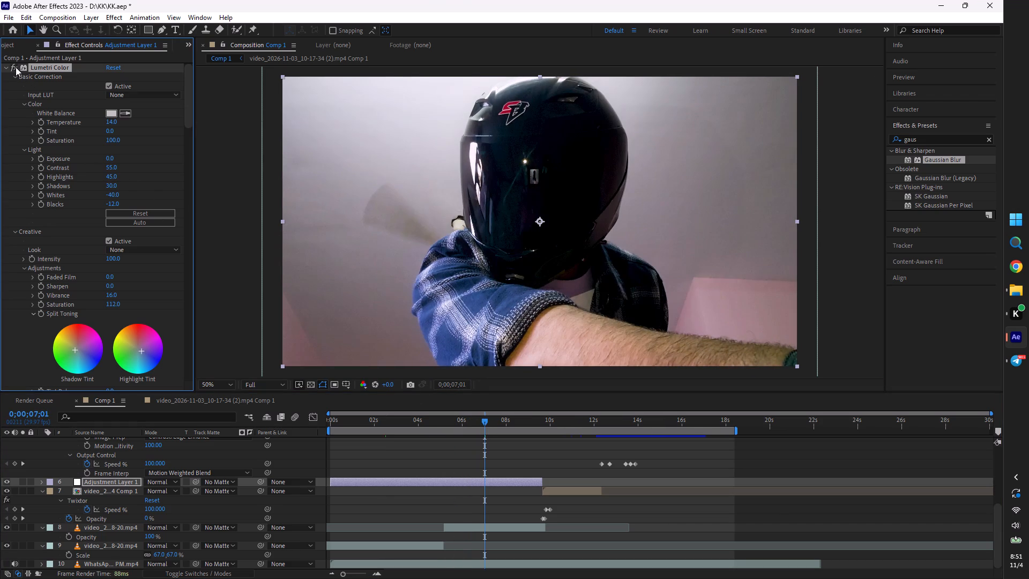
left_click(16, 67)
left_click(16, 67)
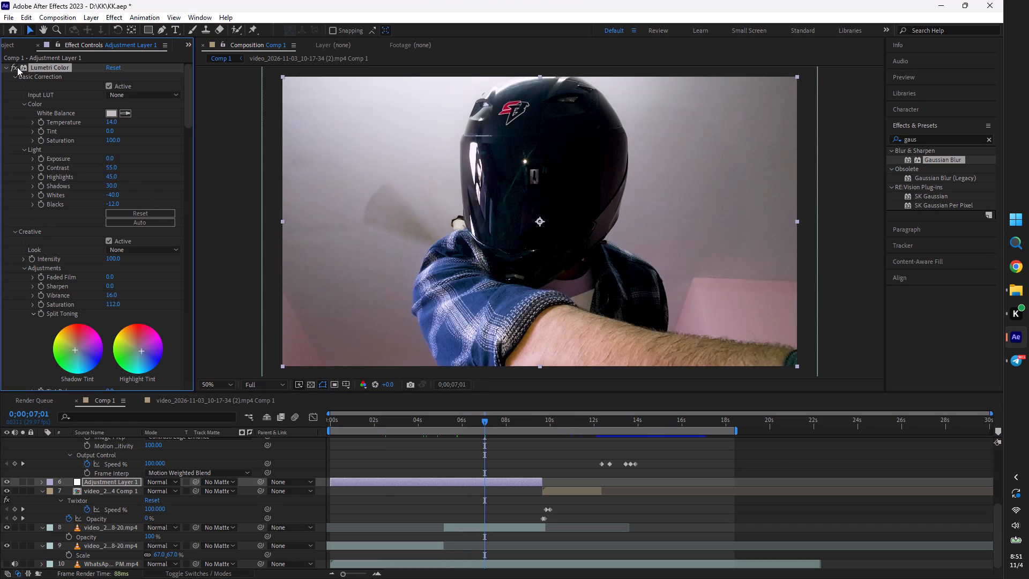
left_click(23, 65)
Scrub and play Comp 1 between about 0;00;04;15 and 0;00;08;08 to examine the grade across the two opening clips.
left_click_drag(489, 422, 499, 422)
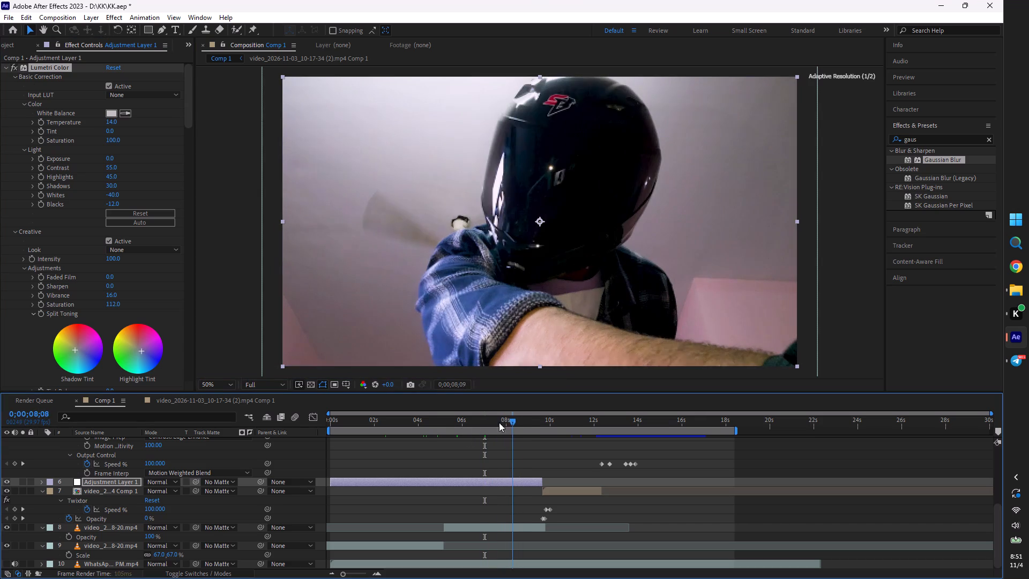
left_click_drag(499, 422, 467, 446)
left_click_drag(456, 420, 436, 424)
key("space")
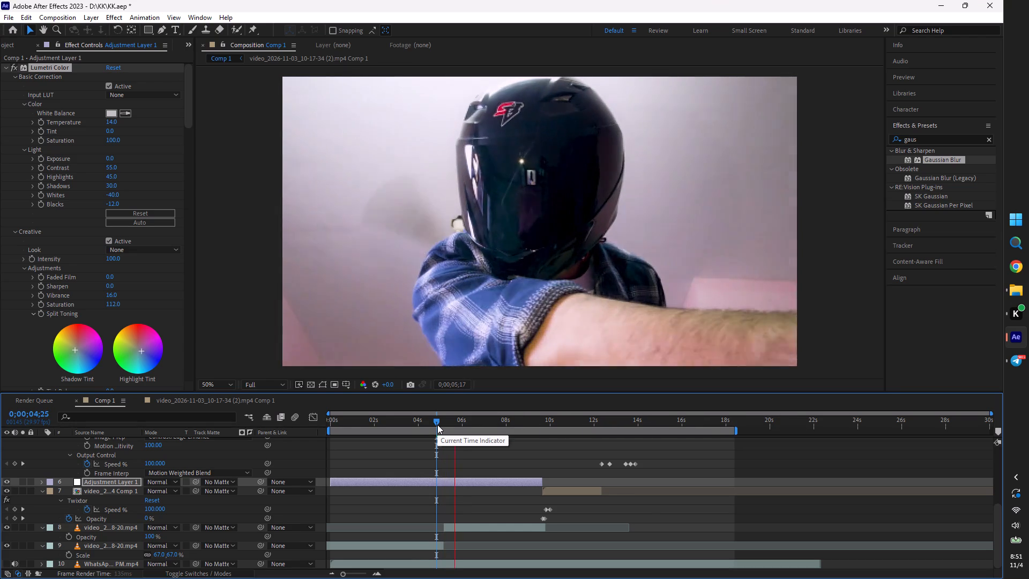
left_click_drag(437, 425, 429, 425)
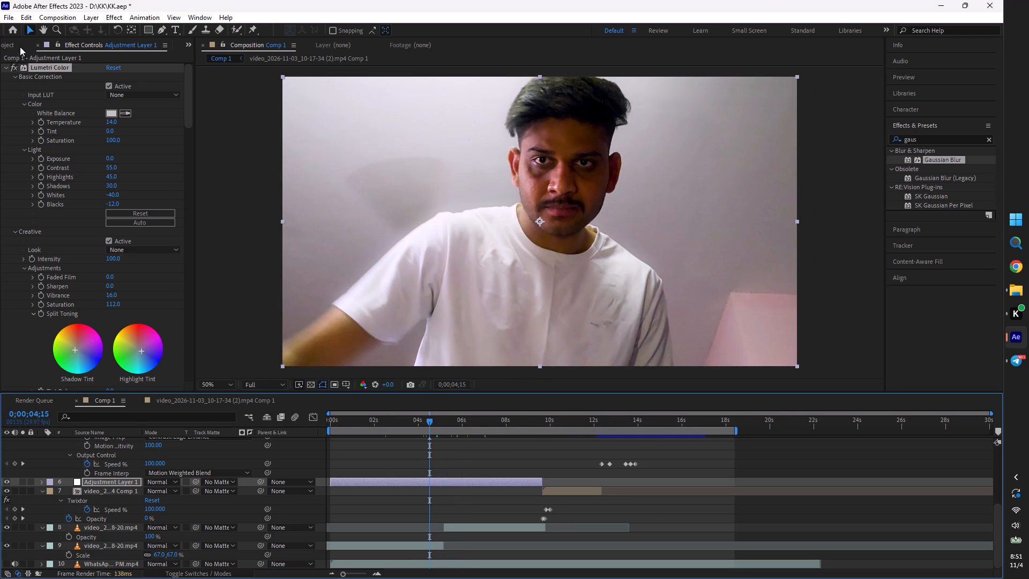
Add Comp 1 to the render queue again for export.
left_click(7, 20)
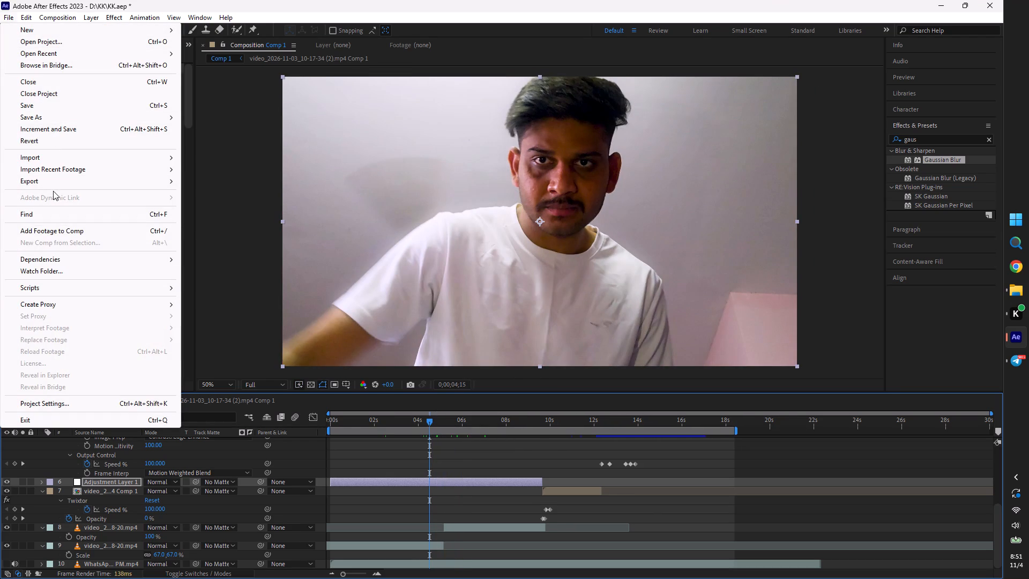
left_click(51, 184)
left_click(191, 194)
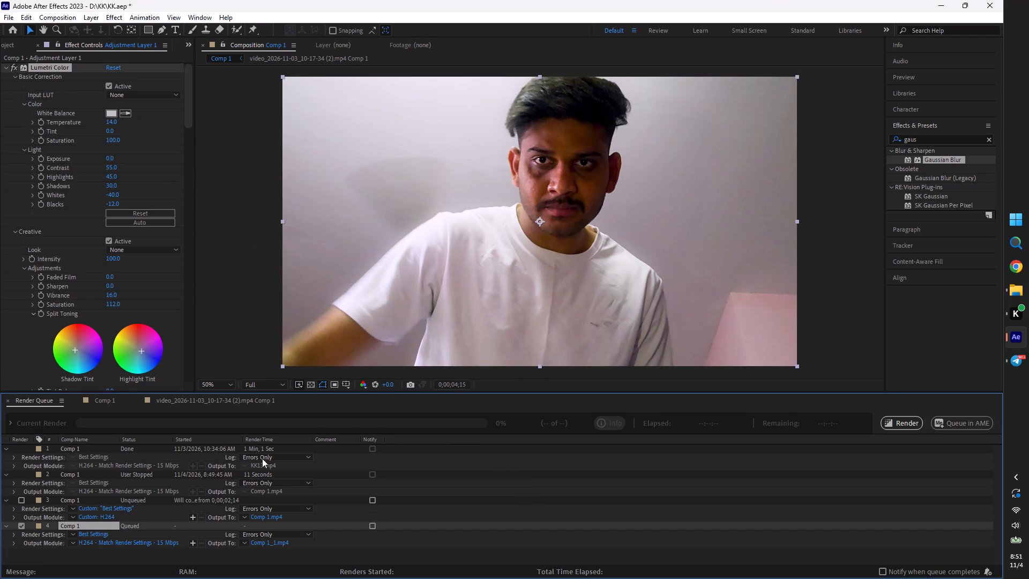
Delete the unqueued Comp 1 item with the custom H.264 output from the render queue and start rendering the queued one.
left_click(131, 498)
left_click(74, 499)
key("Delete")
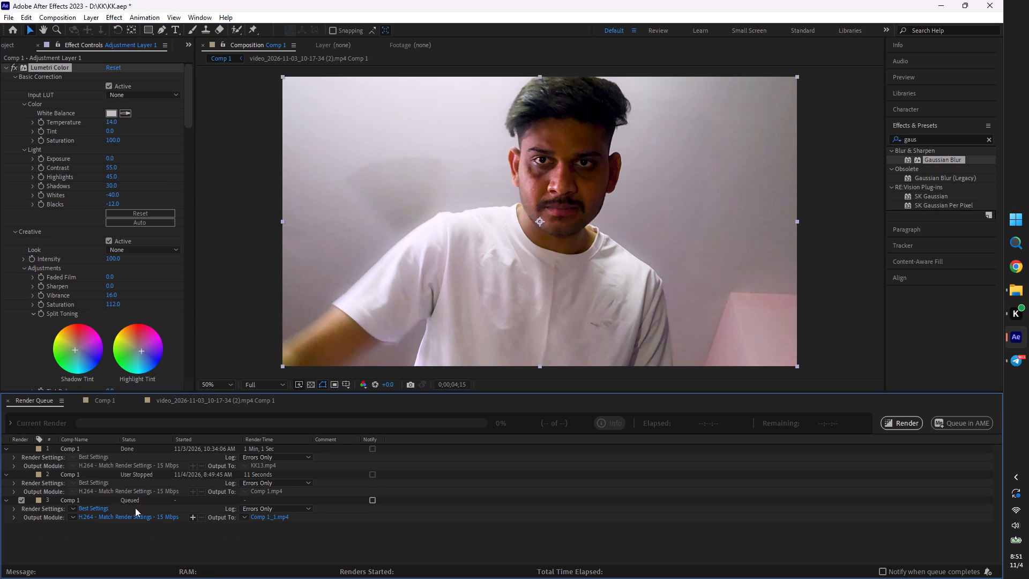
left_click(908, 426)
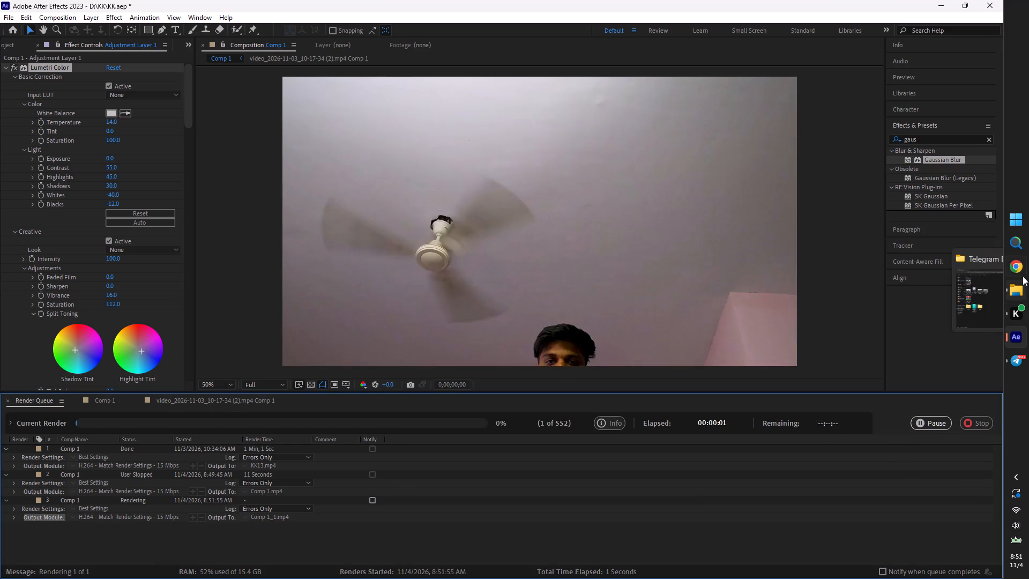
Switch to Google Chrome, open a browser profile and go to YouTube from the new tab page.
left_click(1020, 263)
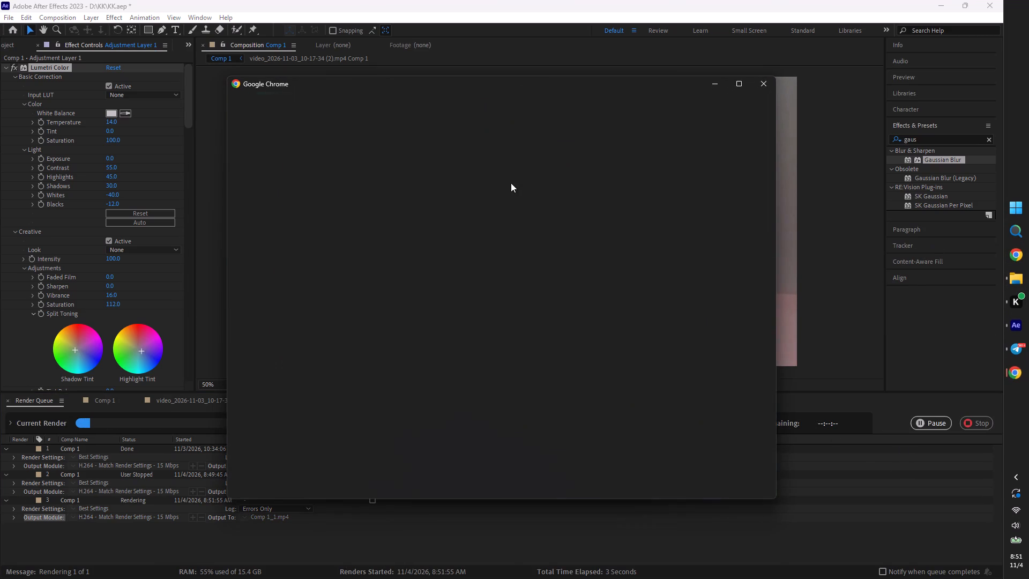
left_click(485, 327)
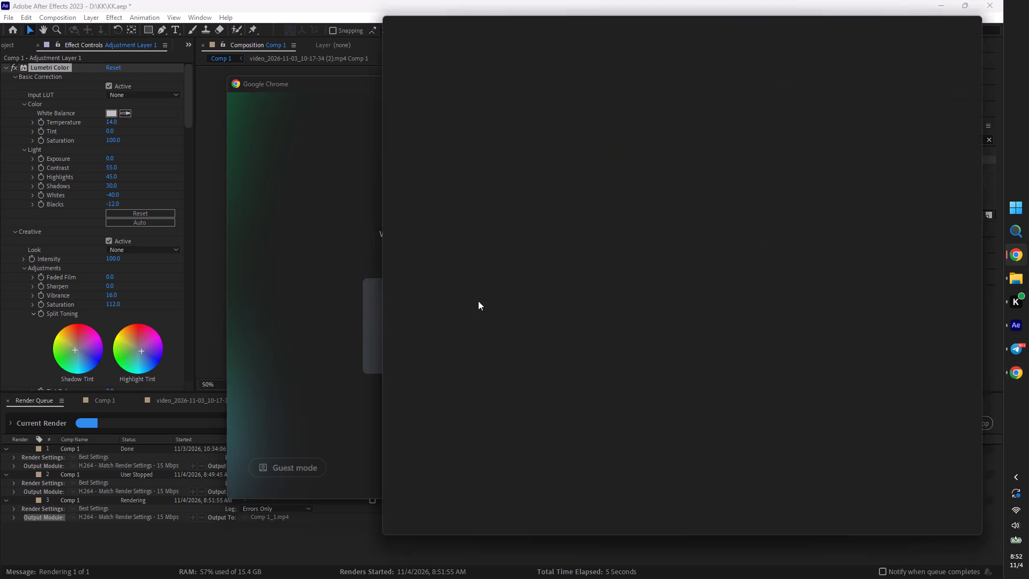
left_click(592, 325)
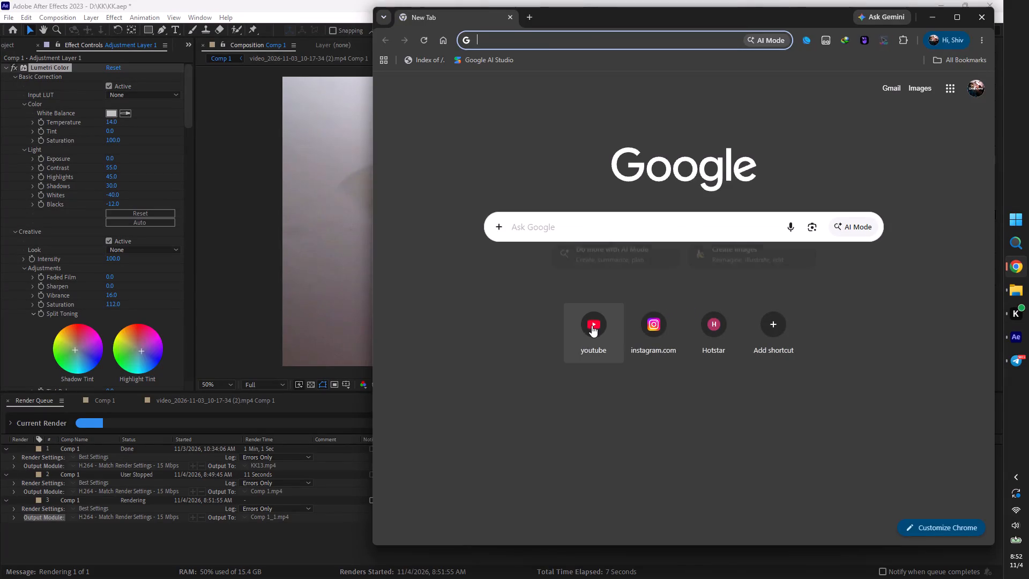